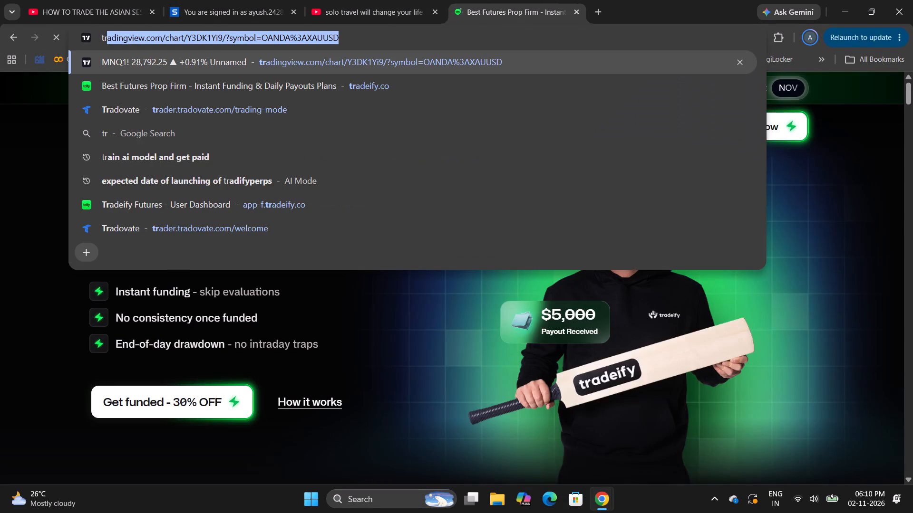
Load the TradingView chart for OANDA XAUUSD in the current tab.
{"action": "key", "text": "Return"}
Open the MyFundedPerps site in a new browser tab and go to its Trade page.
{"action": "left_click", "coordinate": [594, 4]}
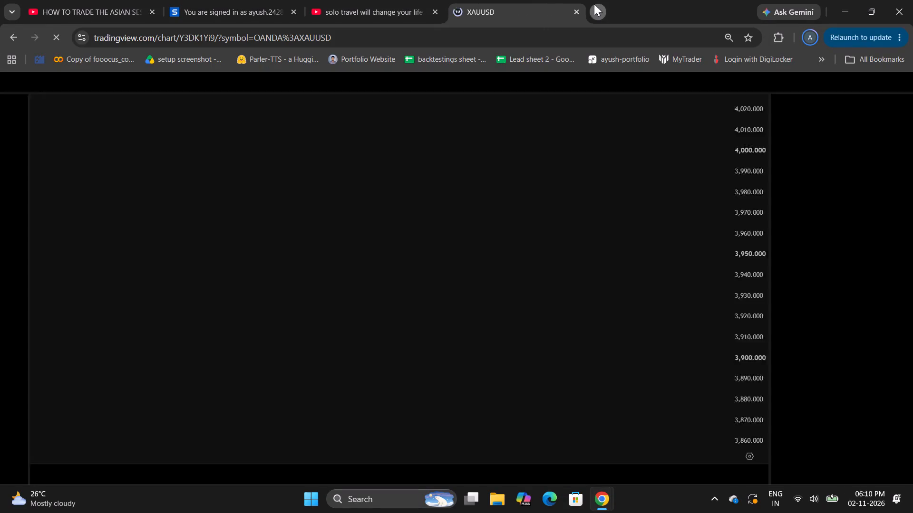
{"action": "type", "text": "my"}
{"action": "key", "text": "Return"}
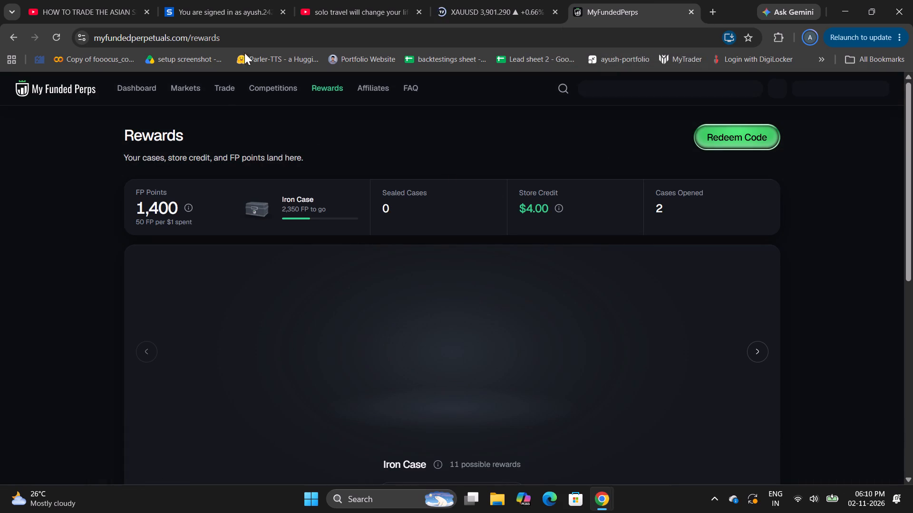
{"action": "left_click", "coordinate": [218, 90]}
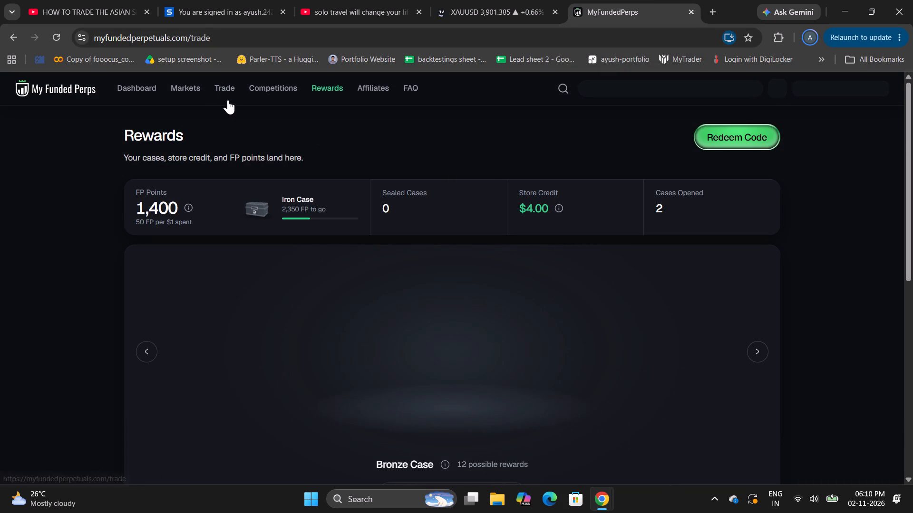
{"action": "left_click", "coordinate": [222, 91]}
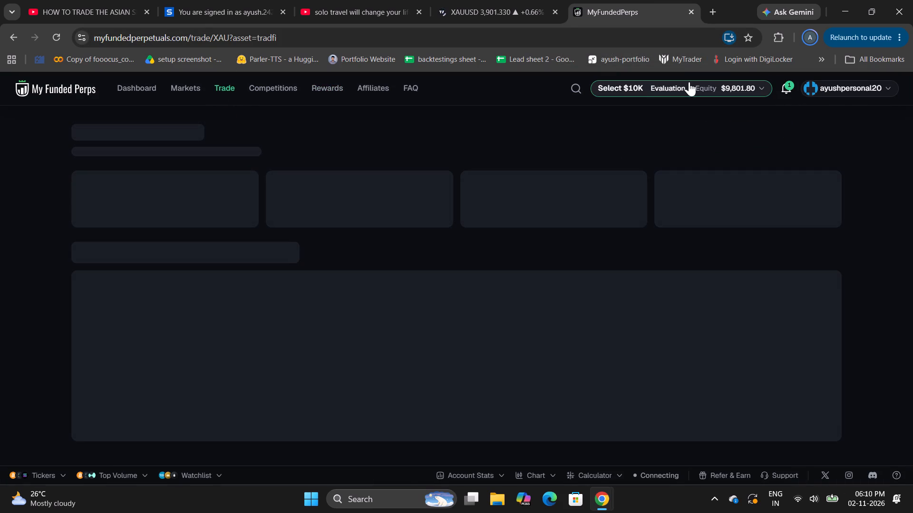
Check the trading account's notifications and close them.
{"action": "left_click", "coordinate": [785, 90]}
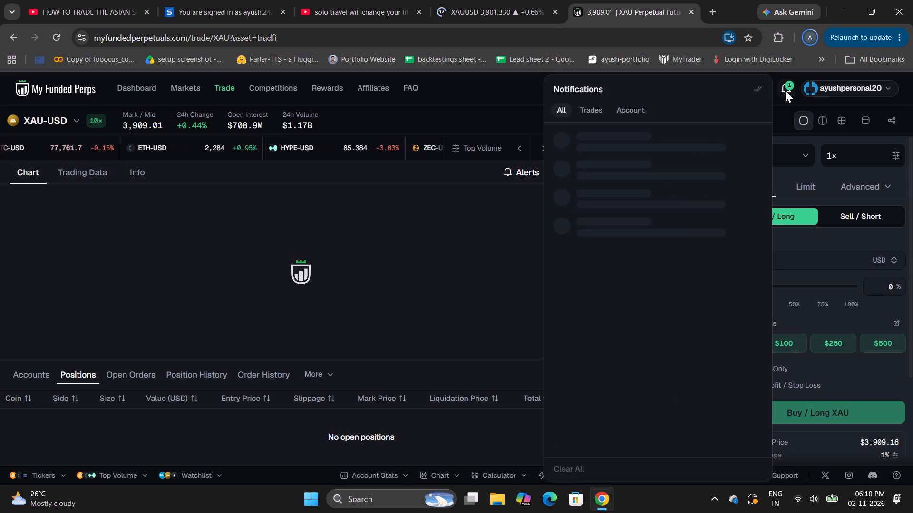
{"action": "left_click", "coordinate": [467, 102]}
Switch the traded market from XAU-USD to NAS100-USD.
{"action": "scroll", "coordinate": [486, 235], "scroll_direction": "up", "scroll_amount": 1}
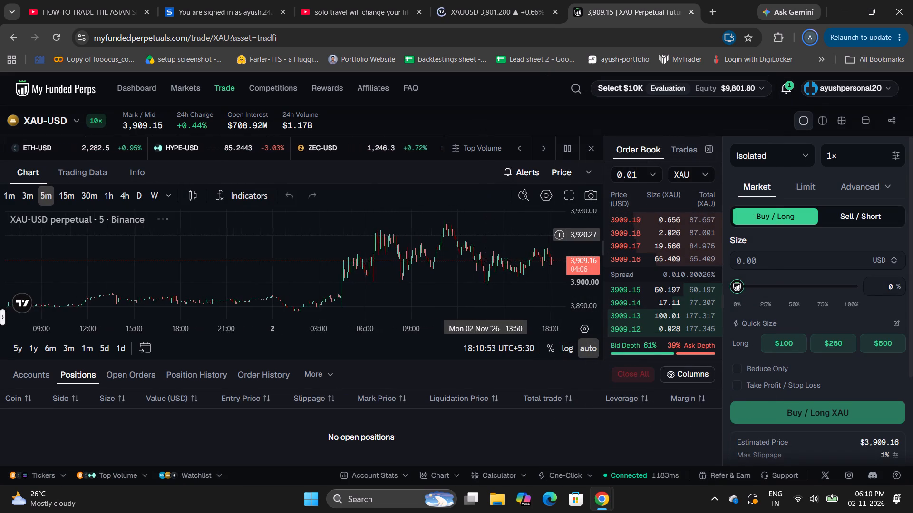
{"action": "left_click", "coordinate": [49, 116]}
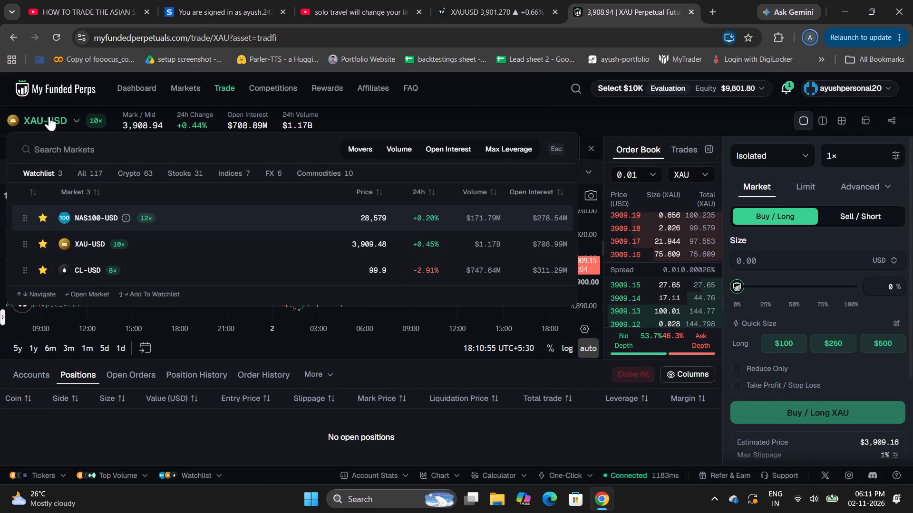
{"action": "left_click", "coordinate": [198, 226]}
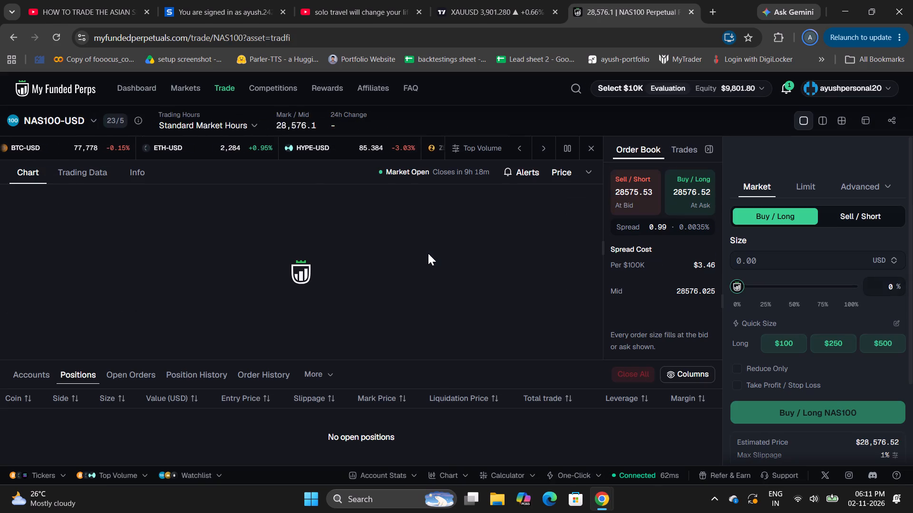
Place a market short on NAS100 with a size of 7105.95 USD, about 36% of the available size.
{"action": "scroll", "coordinate": [466, 243], "scroll_direction": "up", "scroll_amount": 3}
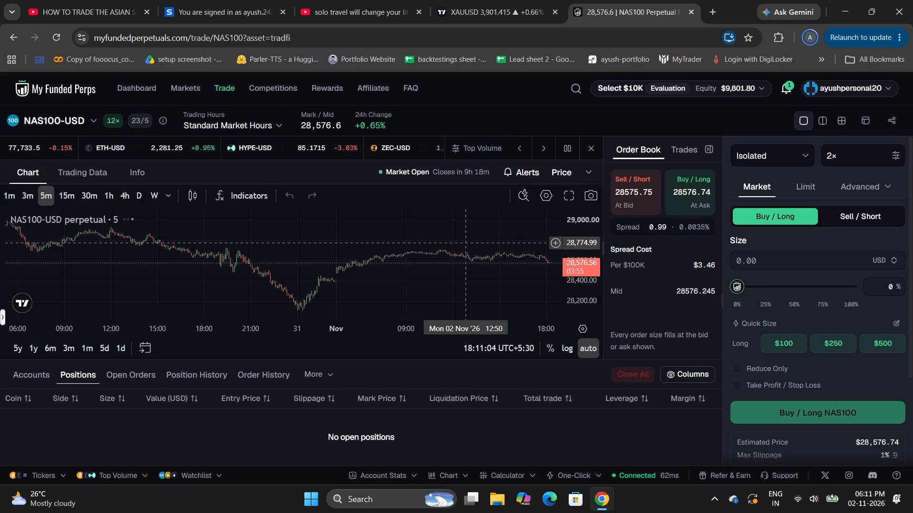
{"action": "left_click_drag", "start_coordinate": [591, 274], "coordinate": [570, 185]}
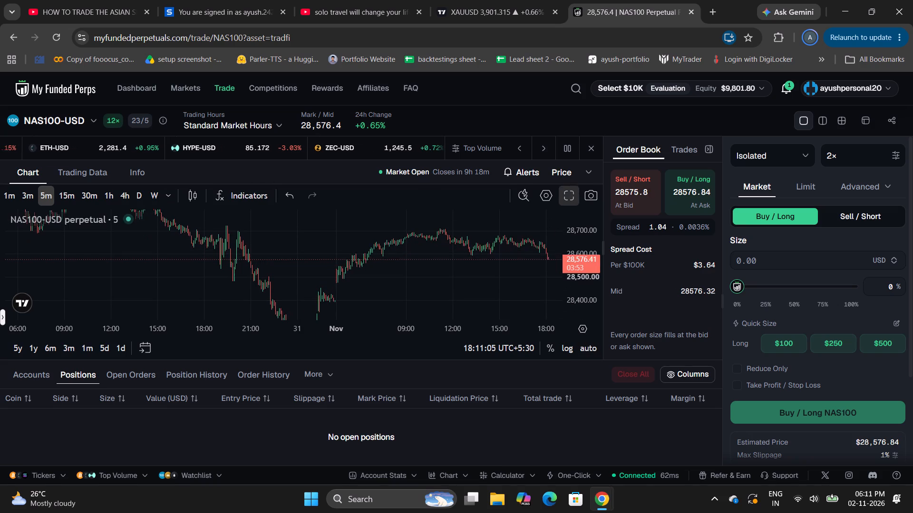
{"action": "left_click_drag", "start_coordinate": [521, 259], "coordinate": [458, 241]}
{"action": "scroll", "coordinate": [458, 241], "scroll_direction": "up", "scroll_amount": 2}
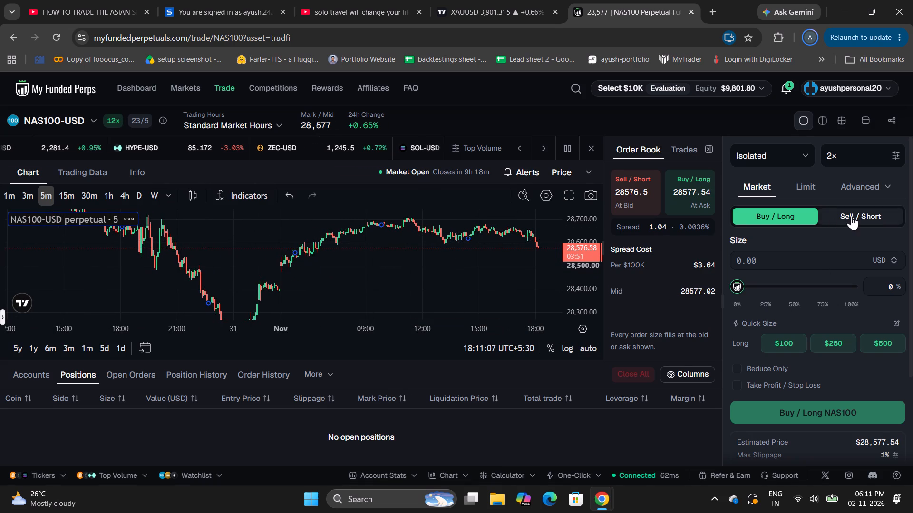
{"action": "left_click", "coordinate": [851, 216]}
{"action": "left_click", "coordinate": [778, 288]}
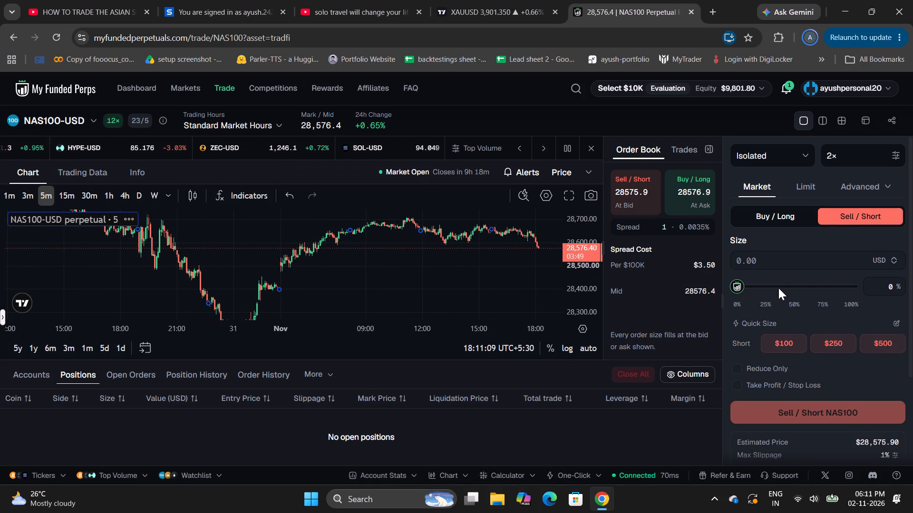
{"action": "left_click", "coordinate": [760, 411]}
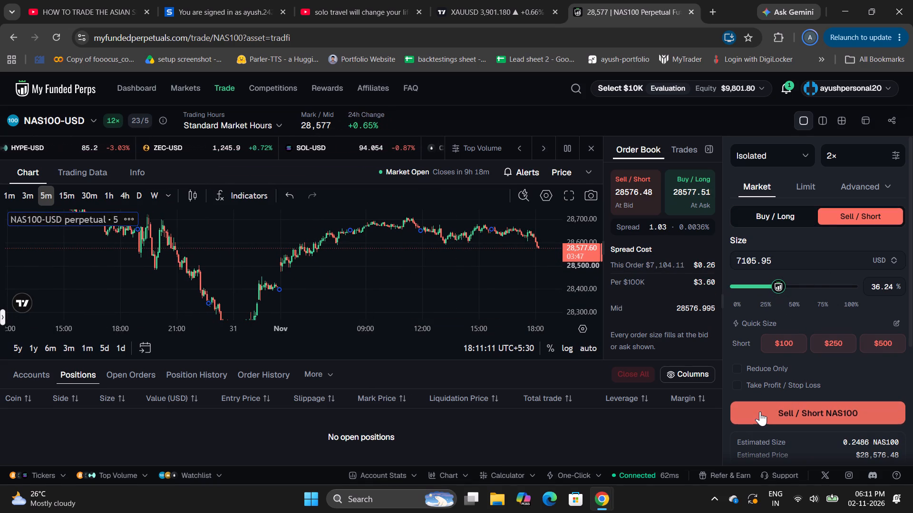
Set a stop loss at $28,605.69 for the NAS100 short on the chart.
{"action": "left_click_drag", "start_coordinate": [577, 286], "coordinate": [567, 197]}
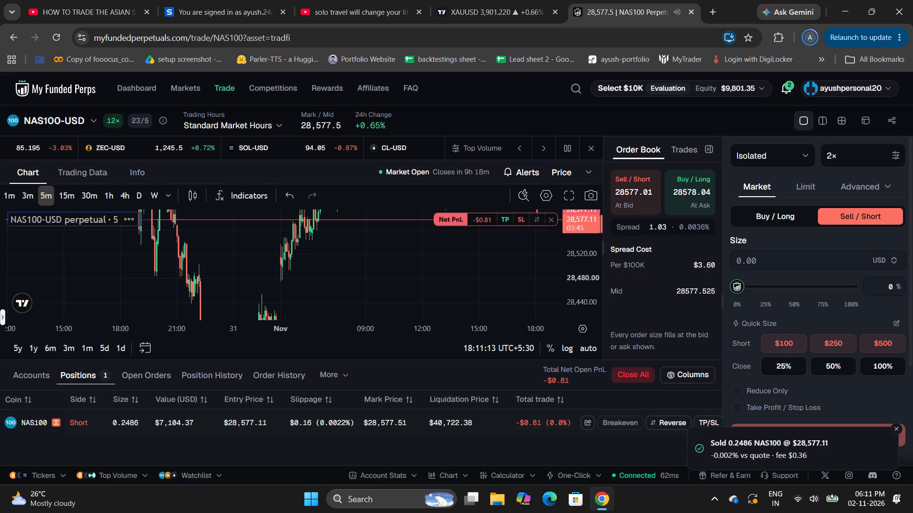
{"action": "left_click_drag", "start_coordinate": [481, 270], "coordinate": [347, 347]}
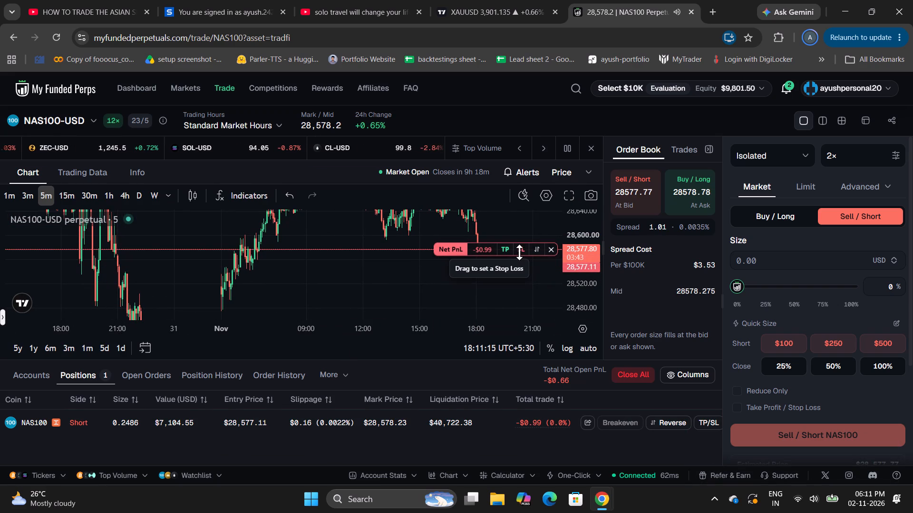
{"action": "left_click_drag", "start_coordinate": [519, 252], "coordinate": [511, 233]}
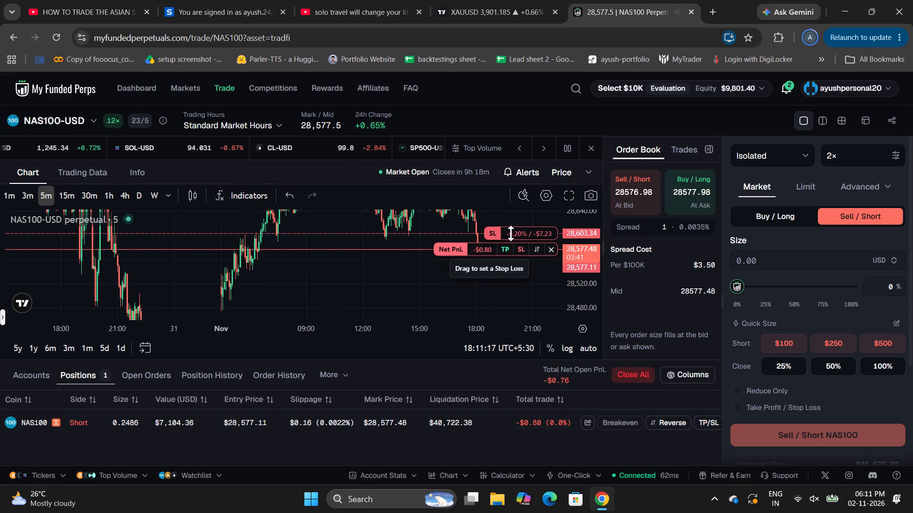
{"action": "left_click_drag", "start_coordinate": [511, 233], "coordinate": [503, 232]}
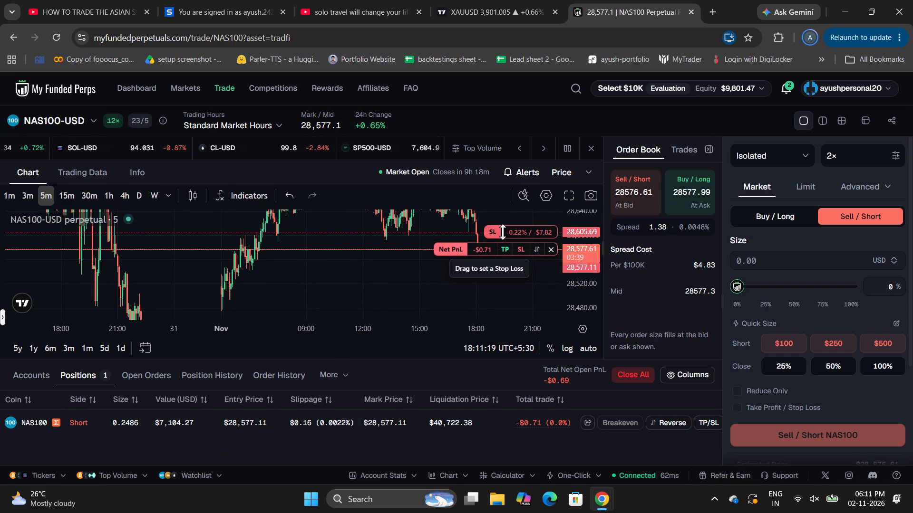
{"action": "left_click_drag", "start_coordinate": [503, 232], "coordinate": [502, 232]}
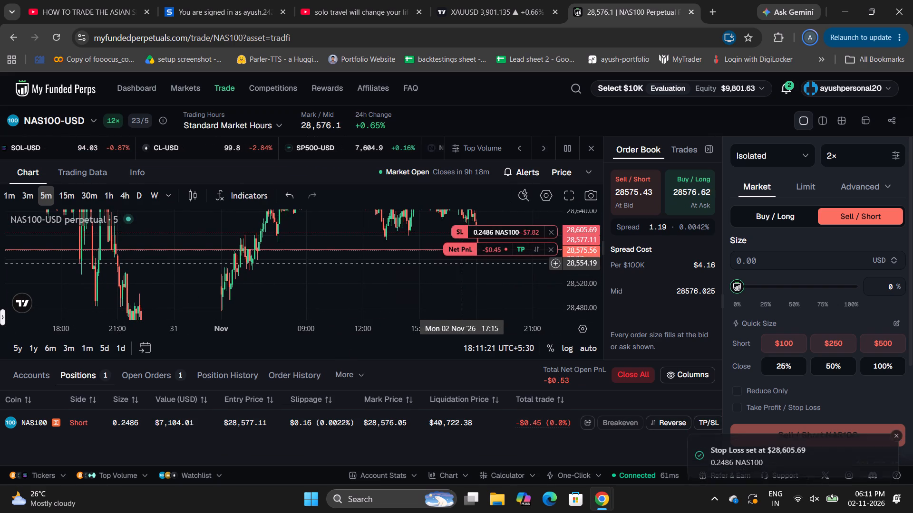
Set a take profit at $28,491.10 for the NAS100 short on the chart.
{"action": "left_click_drag", "start_coordinate": [470, 269], "coordinate": [358, 243]}
{"action": "left_click_drag", "start_coordinate": [358, 243], "coordinate": [330, 261]}
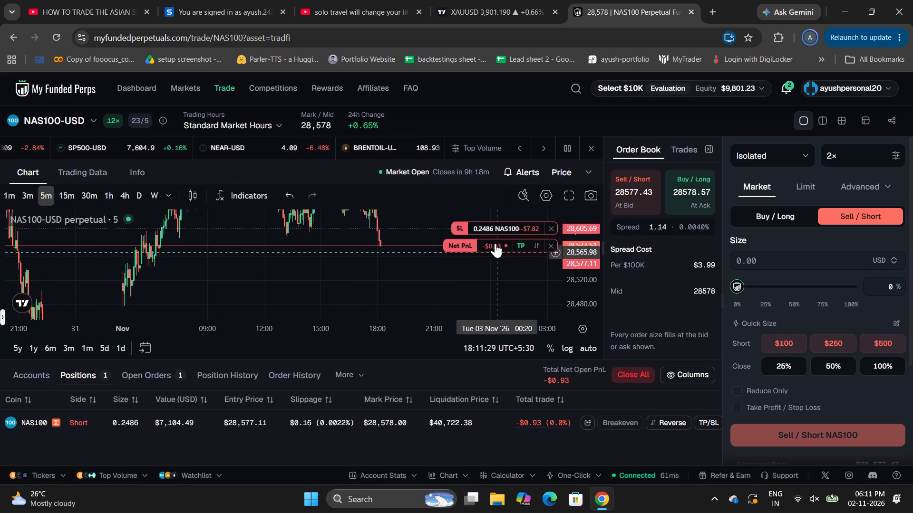
{"action": "left_click_drag", "start_coordinate": [521, 247], "coordinate": [483, 288]}
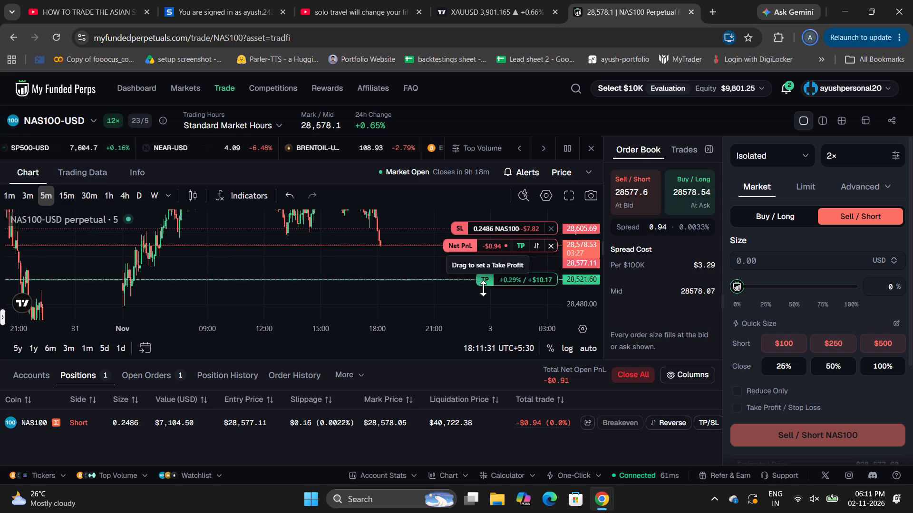
{"action": "left_click_drag", "start_coordinate": [483, 288], "coordinate": [459, 298]}
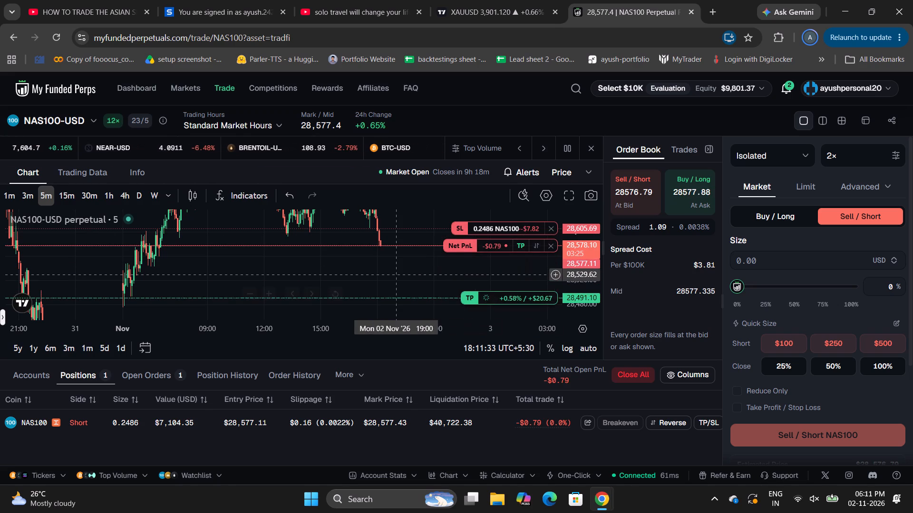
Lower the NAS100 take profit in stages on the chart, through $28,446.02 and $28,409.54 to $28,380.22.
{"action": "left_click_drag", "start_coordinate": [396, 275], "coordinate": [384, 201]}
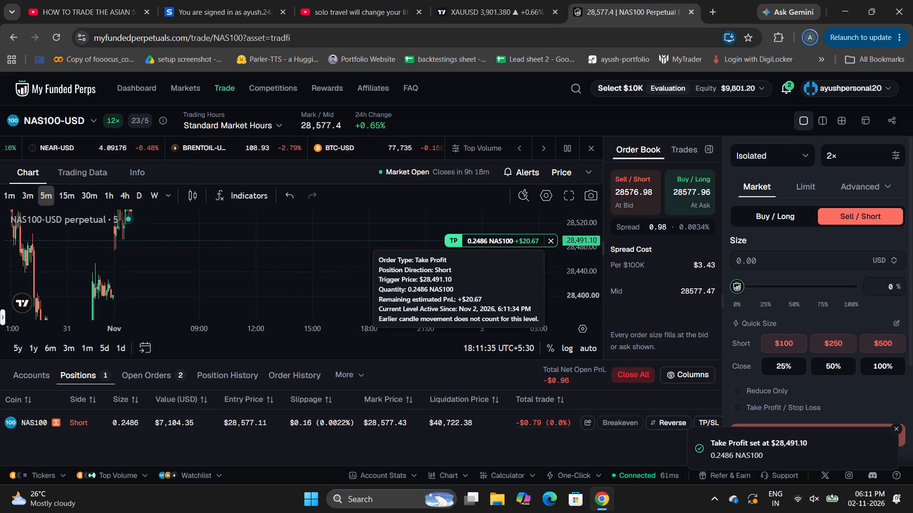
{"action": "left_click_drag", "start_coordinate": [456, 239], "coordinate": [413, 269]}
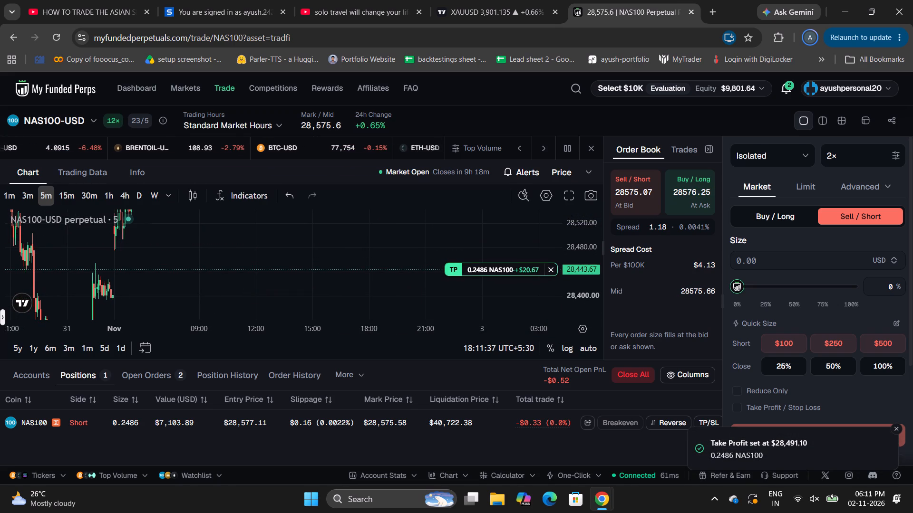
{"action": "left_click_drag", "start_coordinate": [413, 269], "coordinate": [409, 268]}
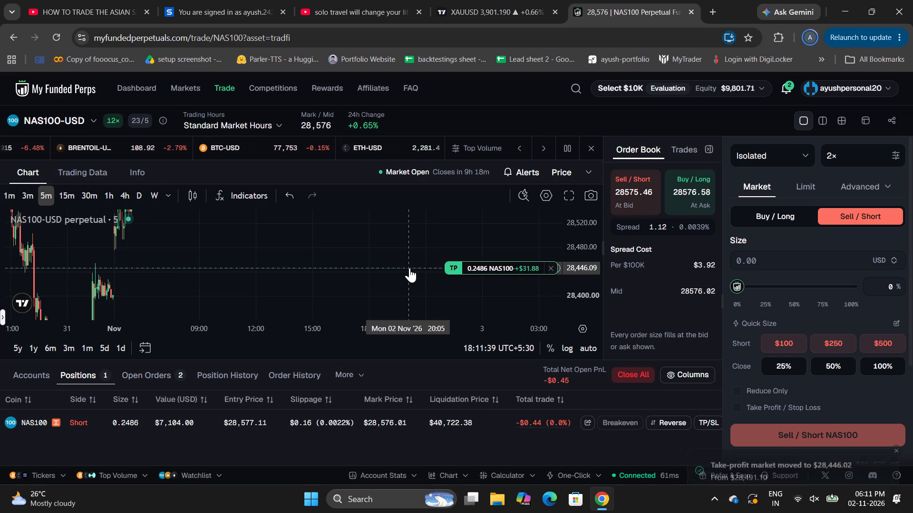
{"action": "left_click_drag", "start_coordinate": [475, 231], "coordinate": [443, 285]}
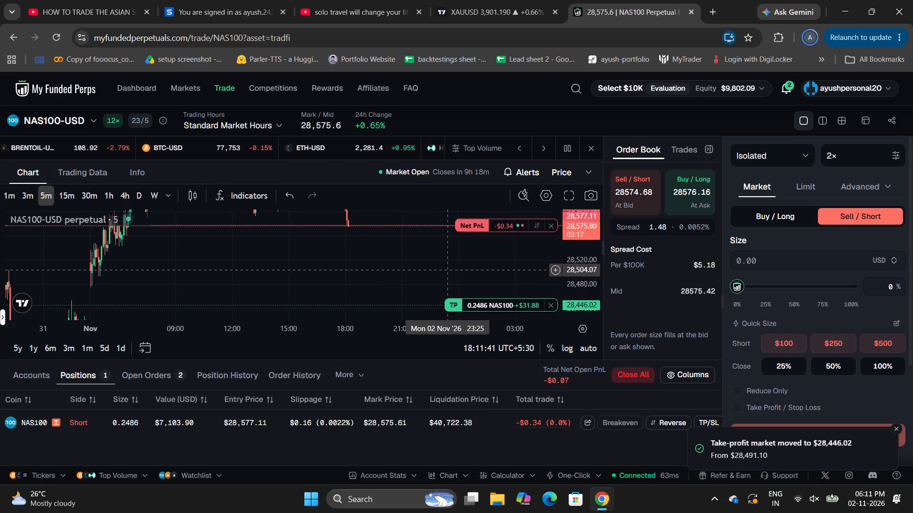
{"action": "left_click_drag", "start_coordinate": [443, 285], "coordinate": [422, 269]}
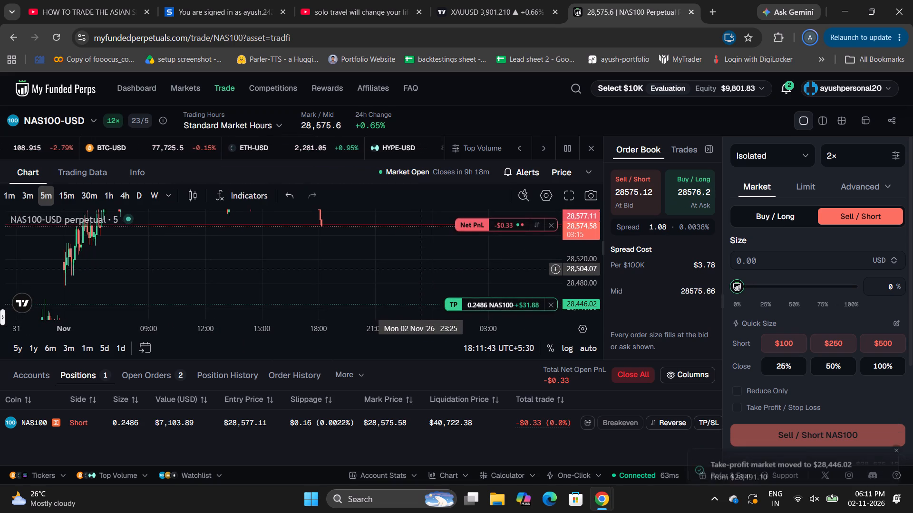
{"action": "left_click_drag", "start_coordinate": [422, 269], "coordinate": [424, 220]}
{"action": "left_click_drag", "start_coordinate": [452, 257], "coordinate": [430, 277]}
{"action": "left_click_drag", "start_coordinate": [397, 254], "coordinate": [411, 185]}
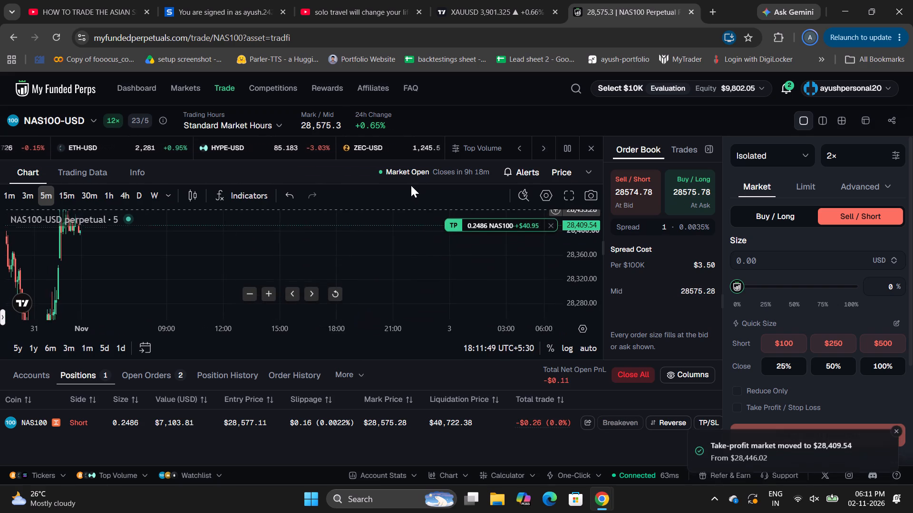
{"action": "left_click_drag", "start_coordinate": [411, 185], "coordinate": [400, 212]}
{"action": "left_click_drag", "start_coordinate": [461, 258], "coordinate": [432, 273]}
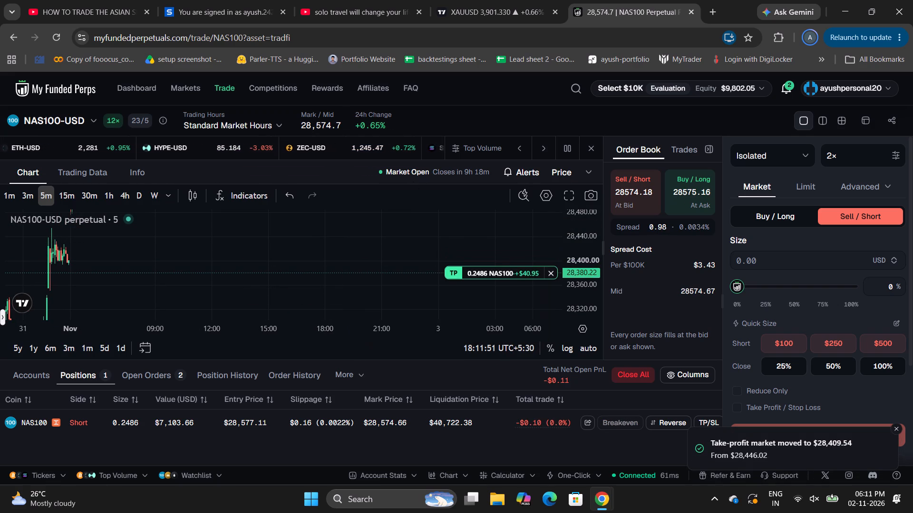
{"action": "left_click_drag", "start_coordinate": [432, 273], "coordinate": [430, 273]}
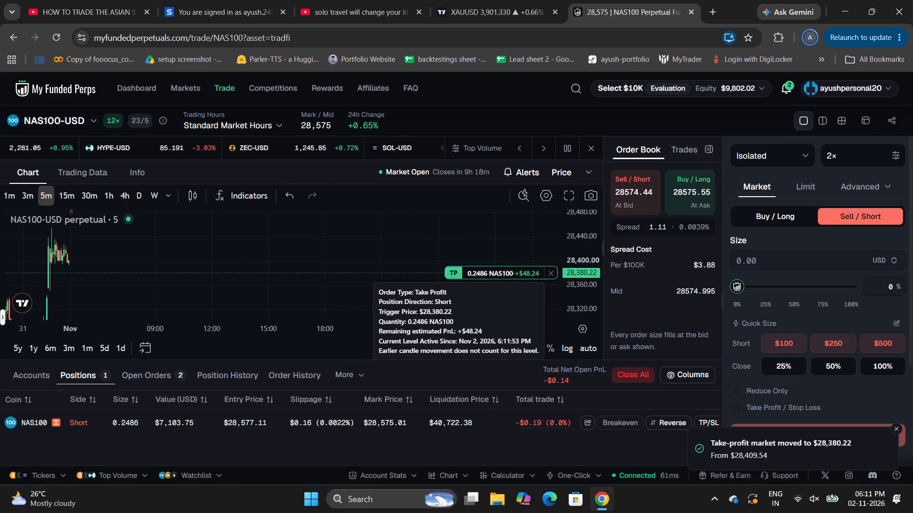
Measure the price distance on the chart from the take-profit level up to the short's entry level.
{"action": "left_click_drag", "start_coordinate": [587, 245], "coordinate": [560, 317]}
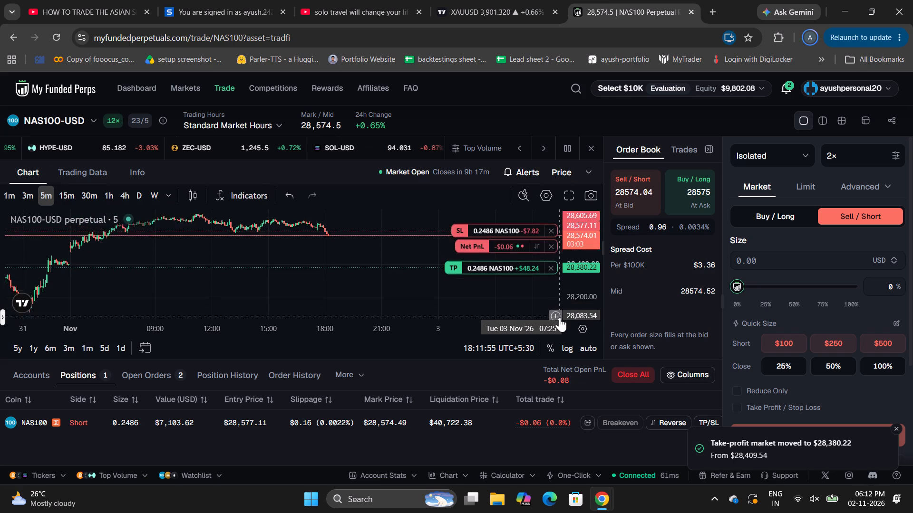
{"action": "left_click_drag", "start_coordinate": [560, 317], "coordinate": [551, 306]}
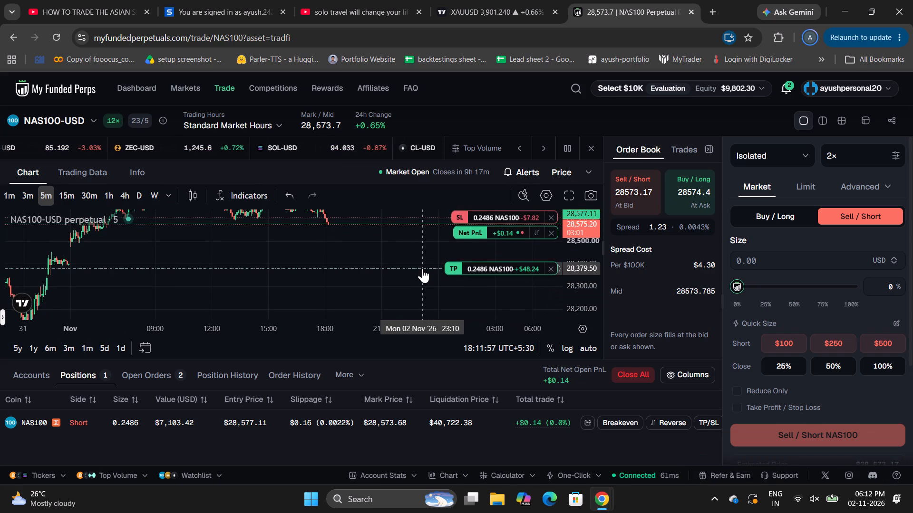
{"action": "left_click", "coordinate": [422, 269], "text": "shift"}
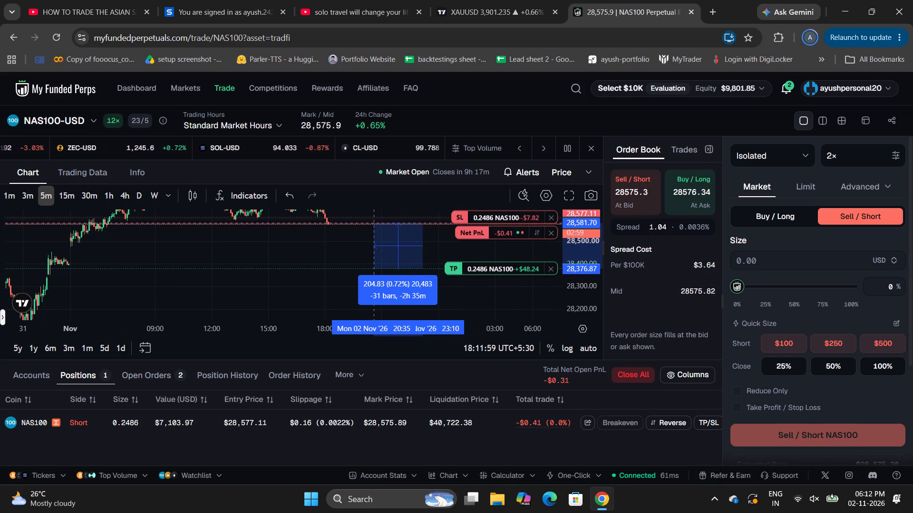
{"action": "left_click", "coordinate": [373, 222]}
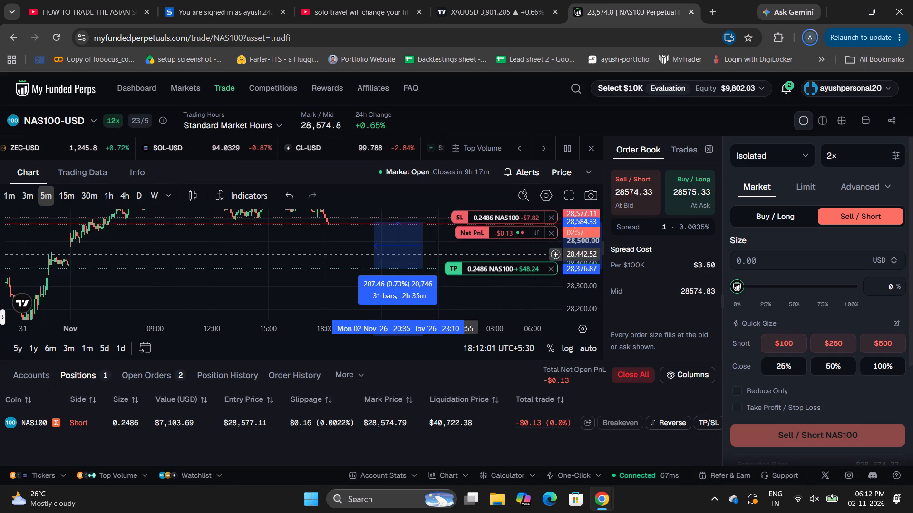
Move the NAS100 take profit to $28,371.49 and clear the measurement from the chart.
{"action": "left_click_drag", "start_coordinate": [457, 270], "coordinate": [451, 270]}
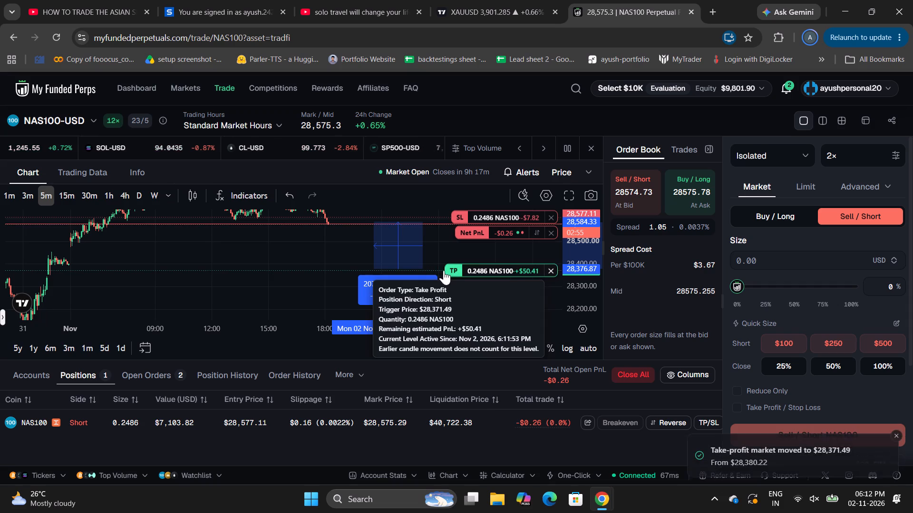
{"action": "left_click", "coordinate": [412, 269]}
{"action": "left_click", "coordinate": [412, 269], "text": "shift"}
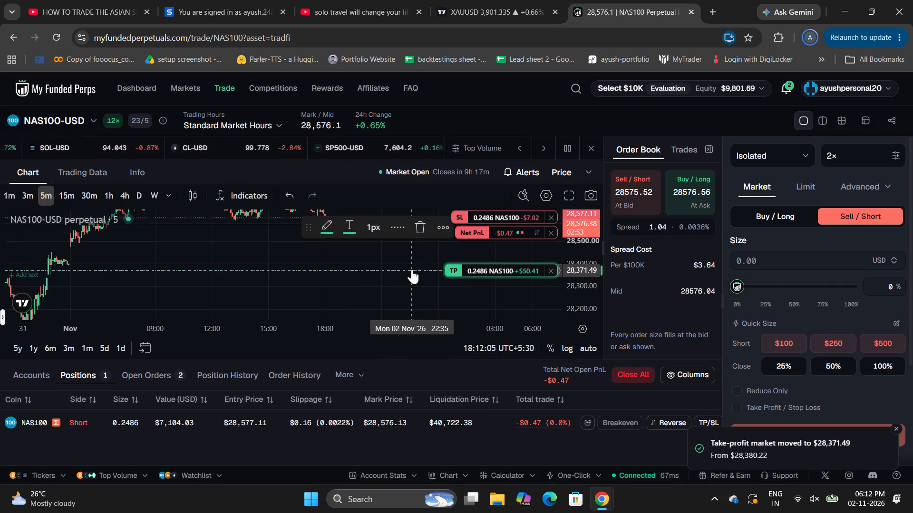
Measure the price distance on the NAS100 chart from the take-profit level up to the short's entry level.
{"action": "left_click", "coordinate": [412, 269], "text": "shift"}
{"action": "left_click", "coordinate": [377, 256]}
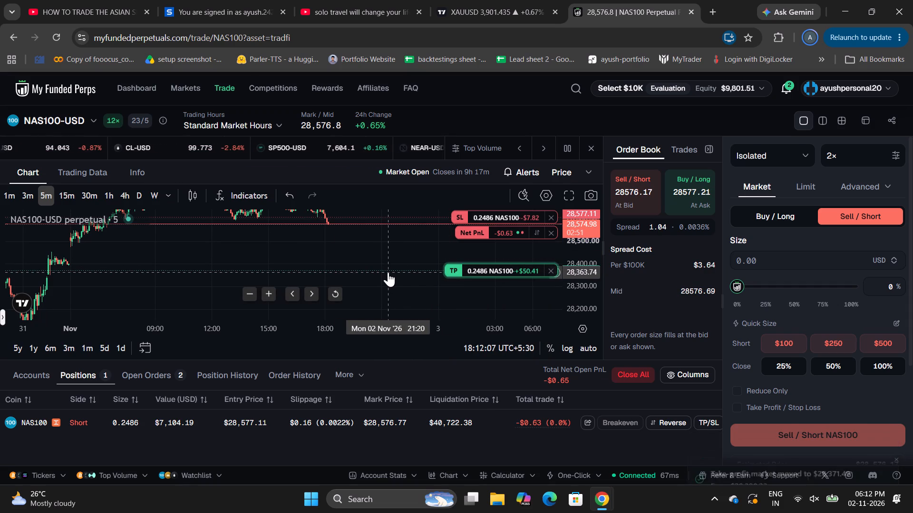
{"action": "left_click", "coordinate": [385, 270], "text": "shift"}
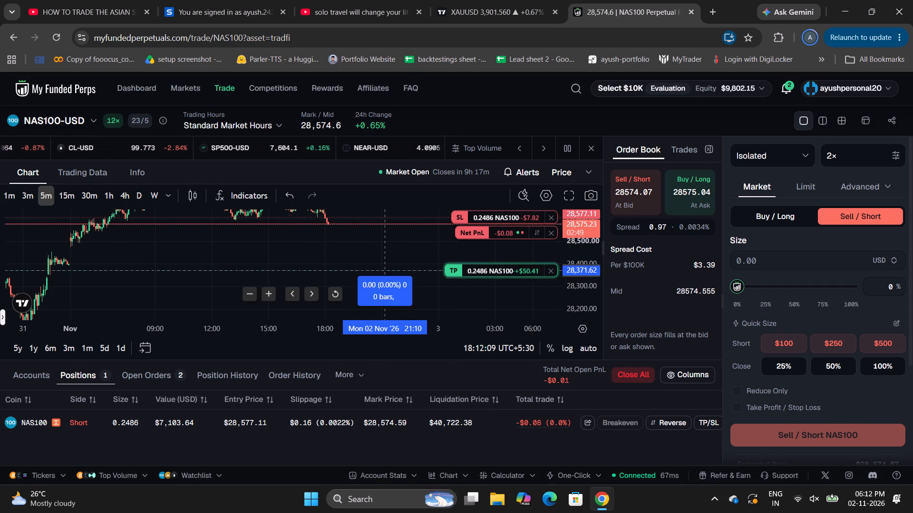
{"action": "left_click", "coordinate": [326, 223]}
Switch to TradingView, dismiss the upgrade notice, and examine the recent XAUUSD 5-minute price action against the moving averages.
{"action": "left_click", "coordinate": [499, 0]}
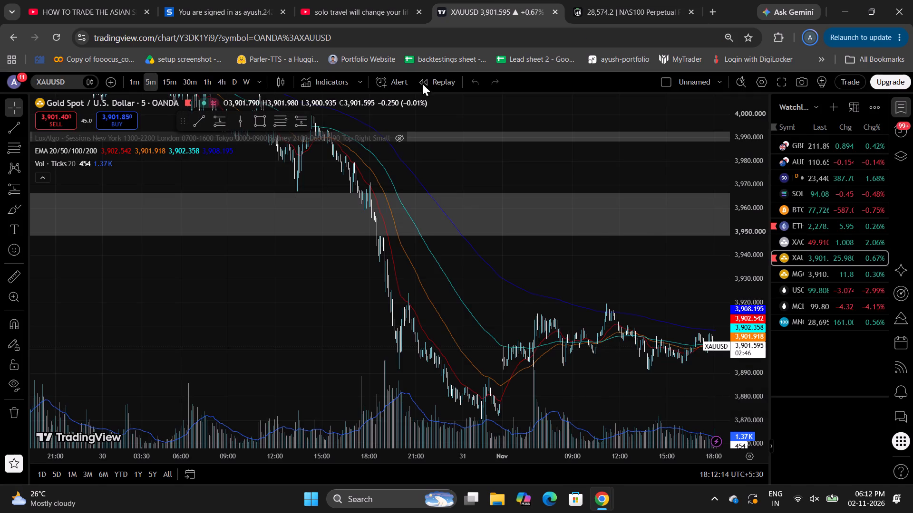
{"action": "left_click_drag", "start_coordinate": [675, 303], "coordinate": [572, 251]}
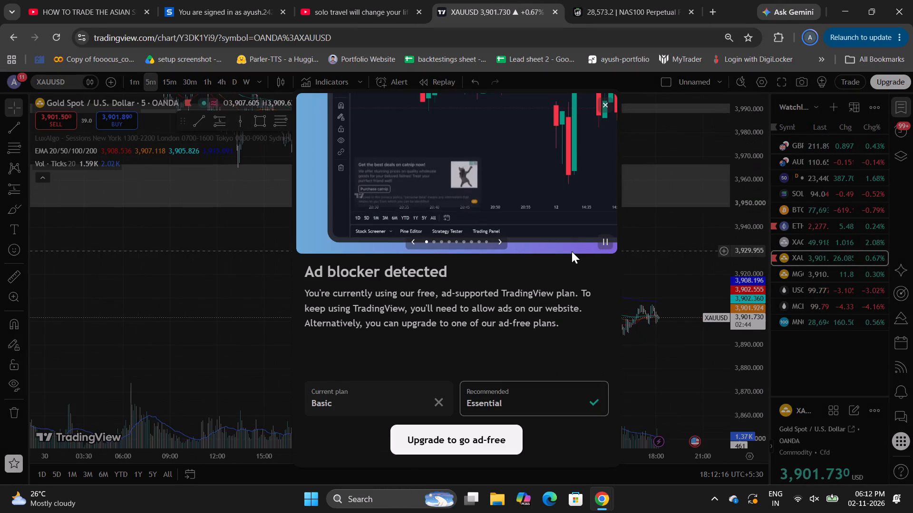
{"action": "key", "text": "Escape"}
{"action": "scroll", "coordinate": [677, 310], "scroll_direction": "up", "scroll_amount": 3}
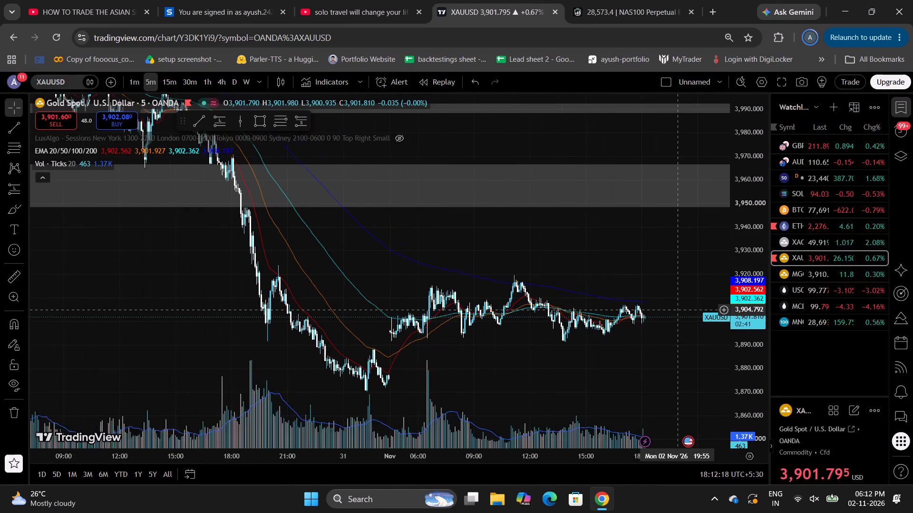
{"action": "scroll", "coordinate": [677, 310], "scroll_direction": "up", "scroll_amount": 1}
{"action": "left_click_drag", "start_coordinate": [748, 338], "coordinate": [740, 214]}
{"action": "left_click_drag", "start_coordinate": [666, 295], "coordinate": [612, 202]}
{"action": "scroll", "coordinate": [612, 202], "scroll_direction": "up", "scroll_amount": 2}
{"action": "scroll", "coordinate": [612, 254], "scroll_direction": "down", "scroll_amount": 1}
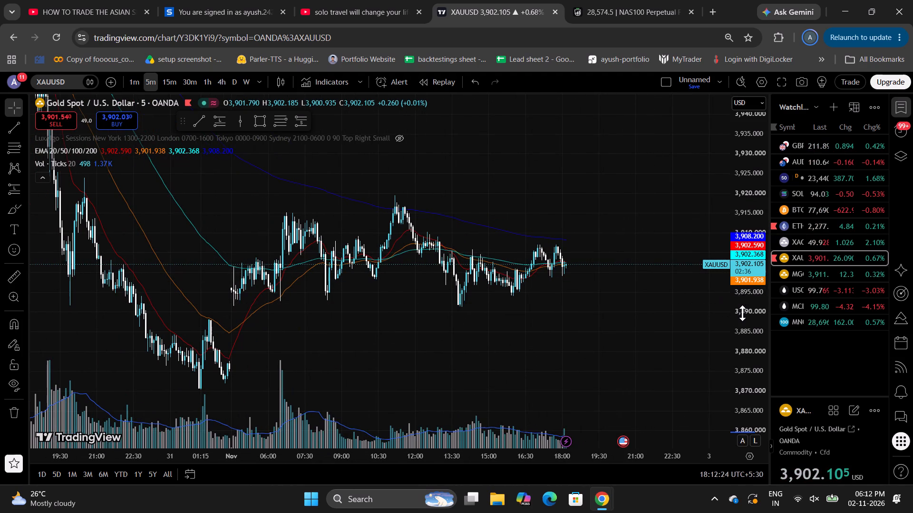
{"action": "left_click_drag", "start_coordinate": [742, 313], "coordinate": [739, 239]}
{"action": "left_click", "coordinate": [699, 74]}
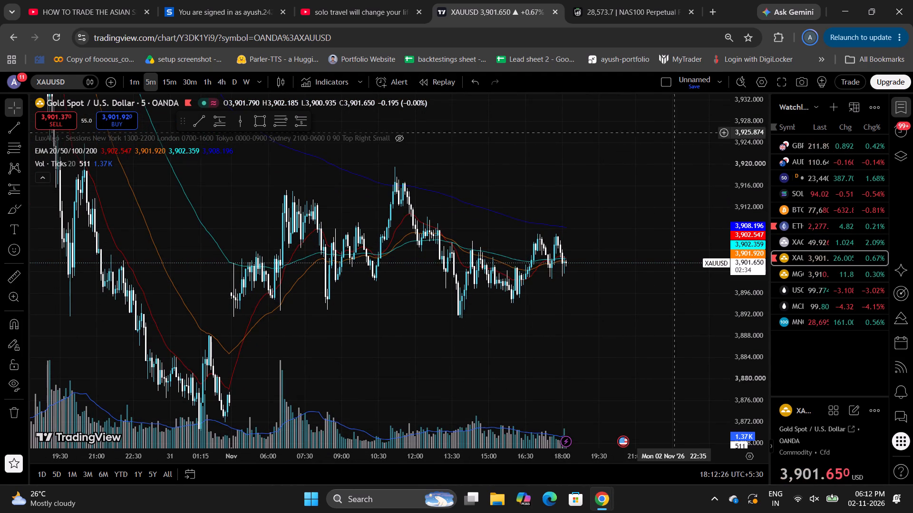
{"action": "left_click_drag", "start_coordinate": [634, 194], "coordinate": [653, 111]}
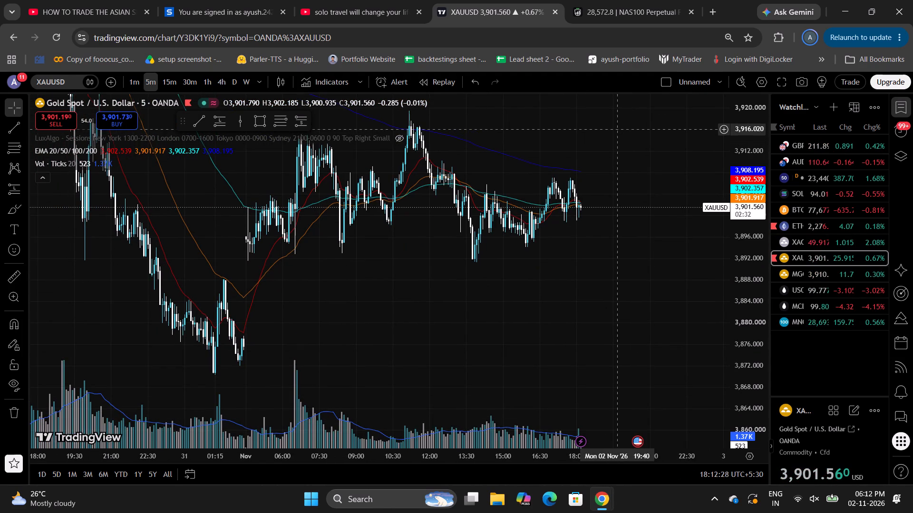
Return to My Funded Perps and open the XAU-USD market from the watchlist.
{"action": "left_click", "coordinate": [626, 4]}
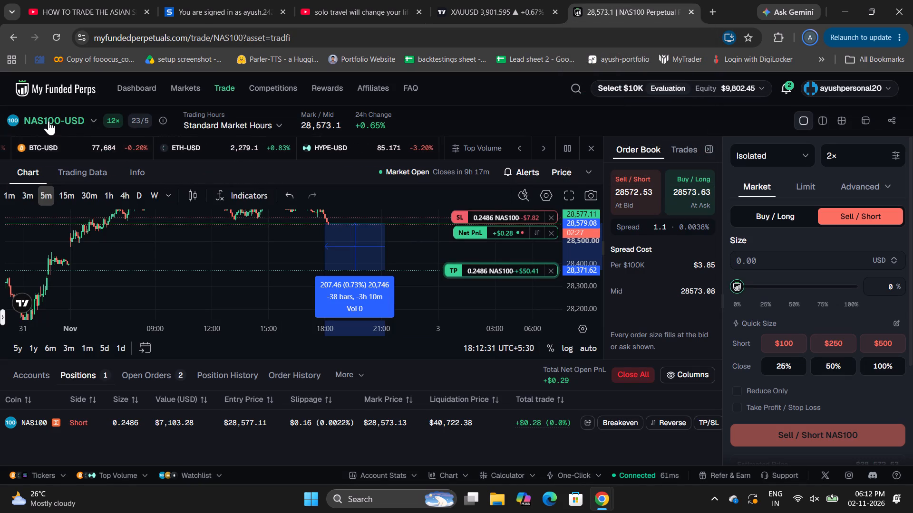
{"action": "left_click", "coordinate": [49, 121]}
{"action": "left_click", "coordinate": [89, 239]}
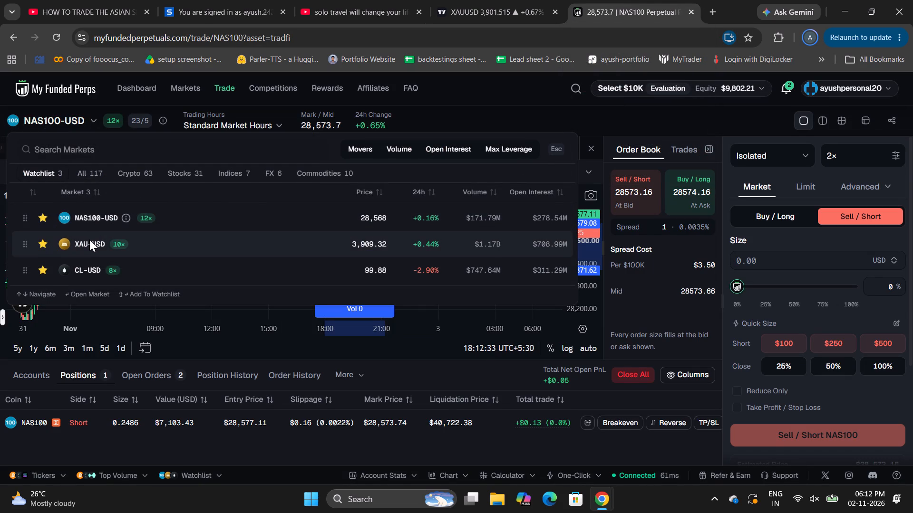
On the TradingView XAUUSD chart, show the hidden LuxAlgo Sessions indicator and bring the latest session into view.
{"action": "left_click", "coordinate": [533, 0]}
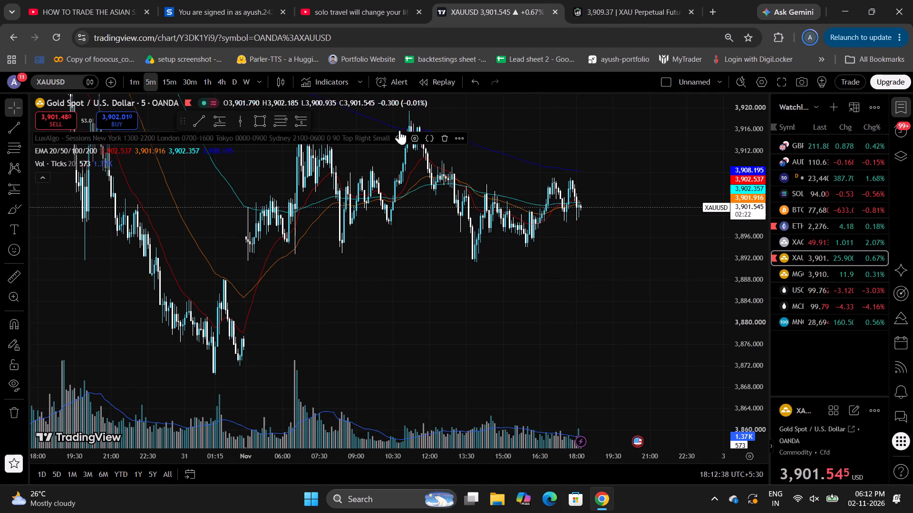
{"action": "left_click", "coordinate": [401, 138]}
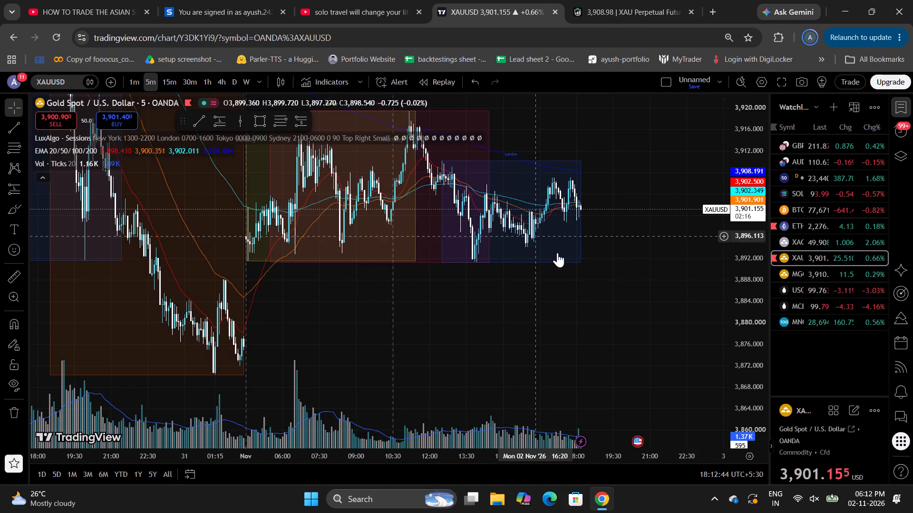
{"action": "left_click_drag", "start_coordinate": [696, 79], "coordinate": [599, 148]}
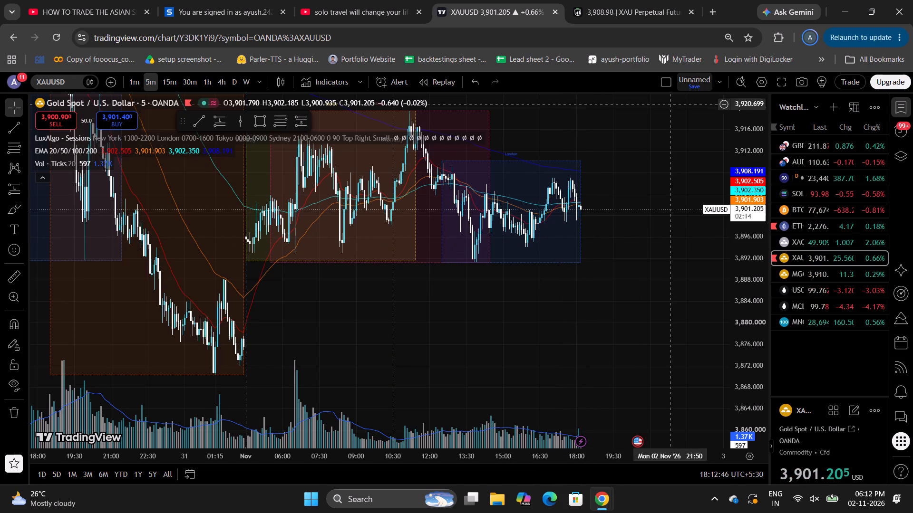
{"action": "left_click_drag", "start_coordinate": [599, 148], "coordinate": [587, 152]}
{"action": "scroll", "coordinate": [587, 152], "scroll_direction": "right", "scroll_amount": 2}
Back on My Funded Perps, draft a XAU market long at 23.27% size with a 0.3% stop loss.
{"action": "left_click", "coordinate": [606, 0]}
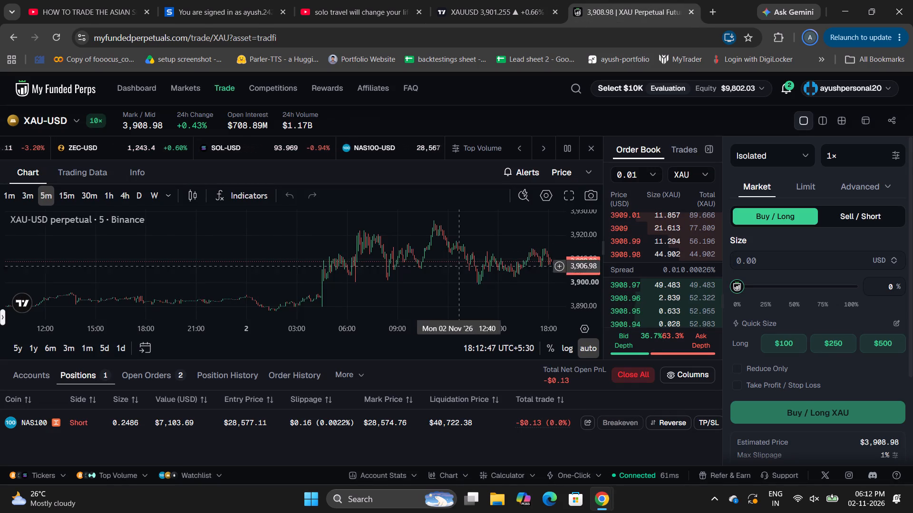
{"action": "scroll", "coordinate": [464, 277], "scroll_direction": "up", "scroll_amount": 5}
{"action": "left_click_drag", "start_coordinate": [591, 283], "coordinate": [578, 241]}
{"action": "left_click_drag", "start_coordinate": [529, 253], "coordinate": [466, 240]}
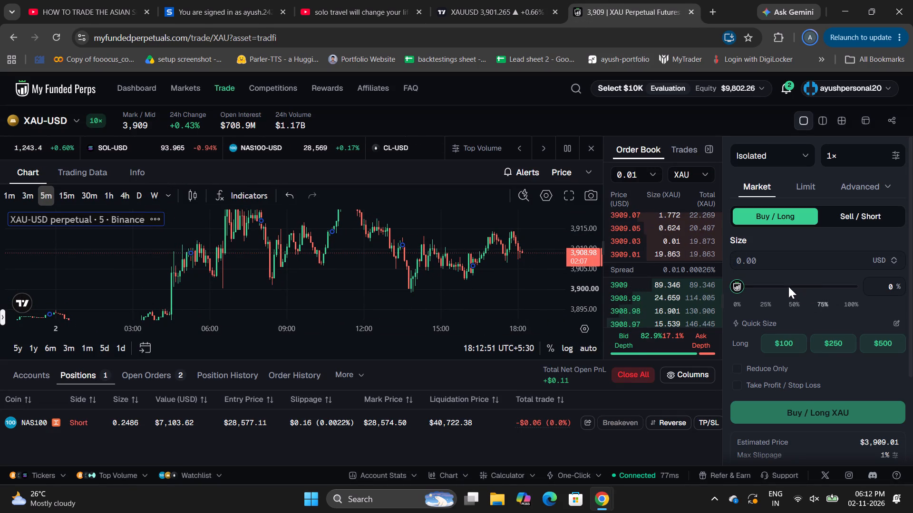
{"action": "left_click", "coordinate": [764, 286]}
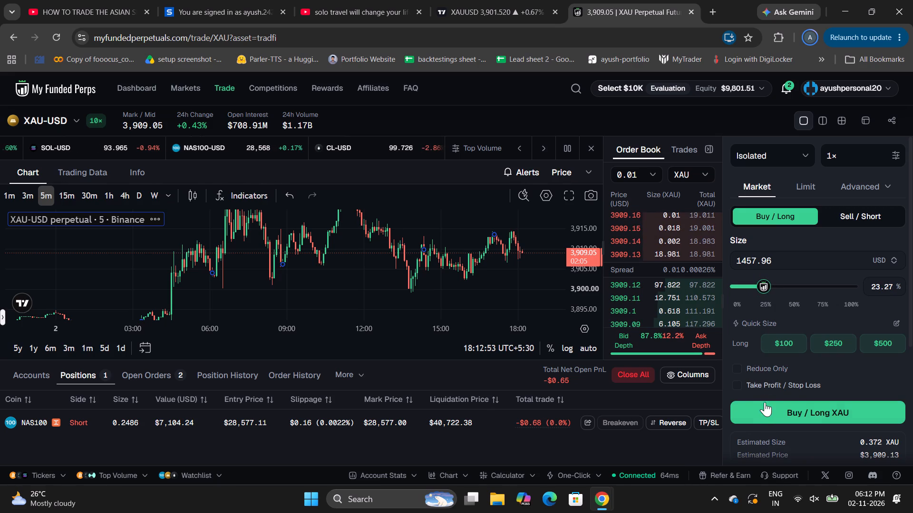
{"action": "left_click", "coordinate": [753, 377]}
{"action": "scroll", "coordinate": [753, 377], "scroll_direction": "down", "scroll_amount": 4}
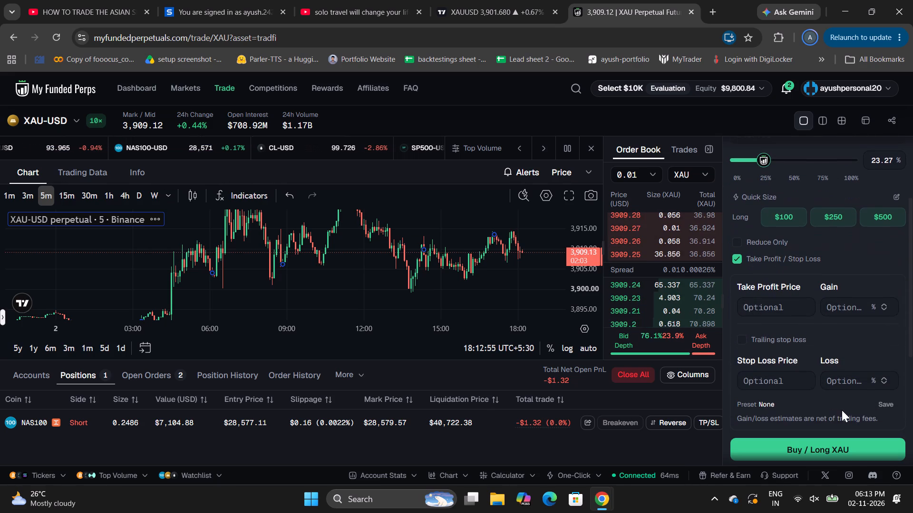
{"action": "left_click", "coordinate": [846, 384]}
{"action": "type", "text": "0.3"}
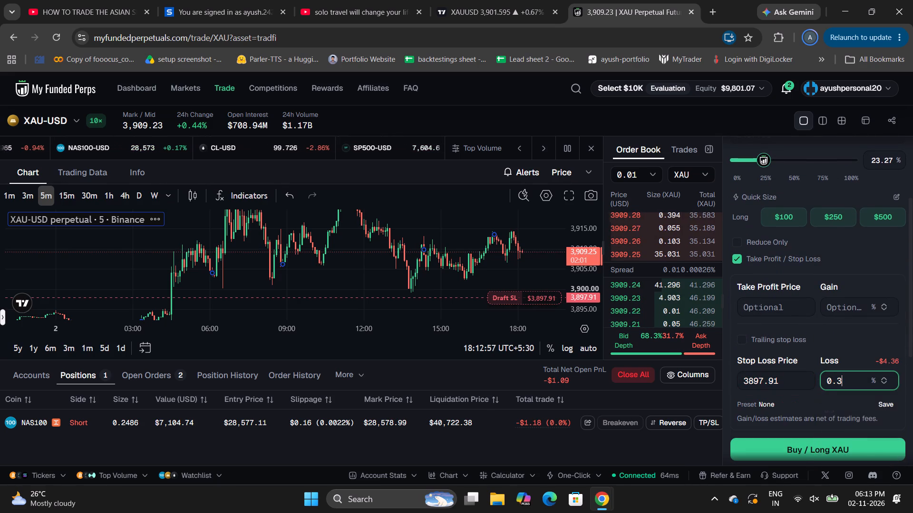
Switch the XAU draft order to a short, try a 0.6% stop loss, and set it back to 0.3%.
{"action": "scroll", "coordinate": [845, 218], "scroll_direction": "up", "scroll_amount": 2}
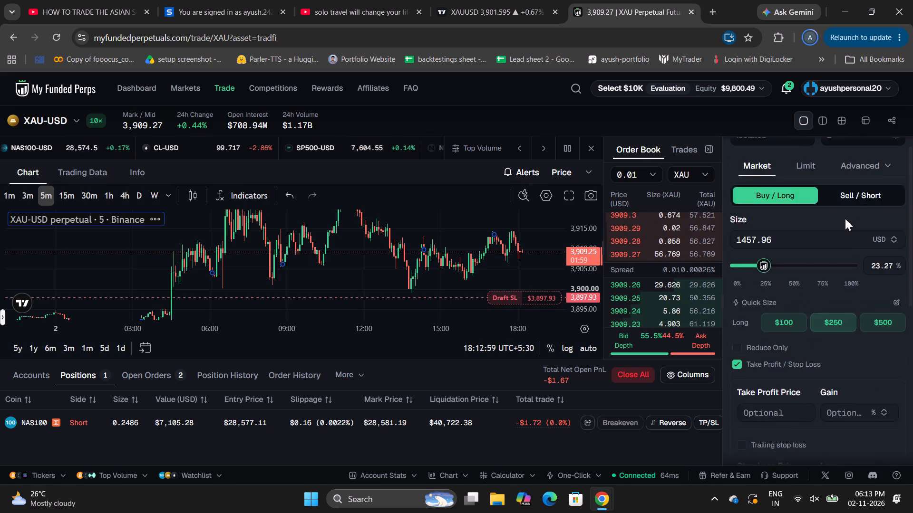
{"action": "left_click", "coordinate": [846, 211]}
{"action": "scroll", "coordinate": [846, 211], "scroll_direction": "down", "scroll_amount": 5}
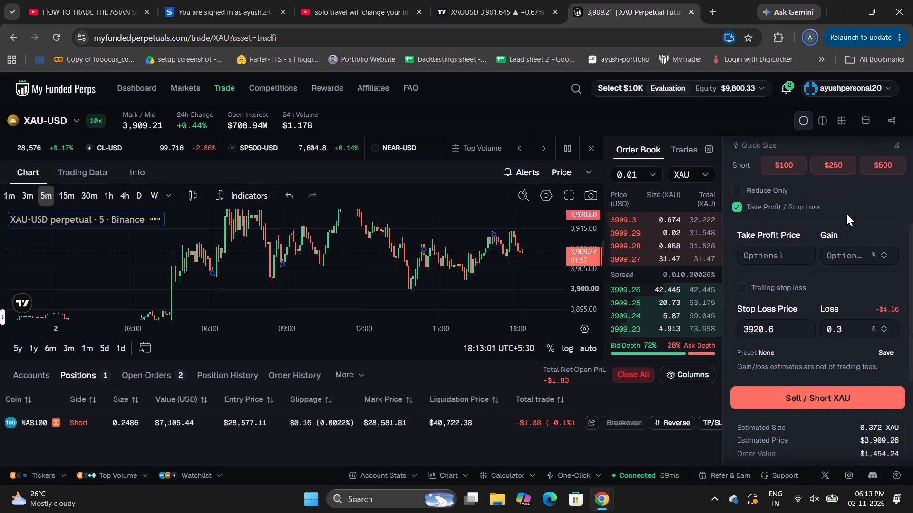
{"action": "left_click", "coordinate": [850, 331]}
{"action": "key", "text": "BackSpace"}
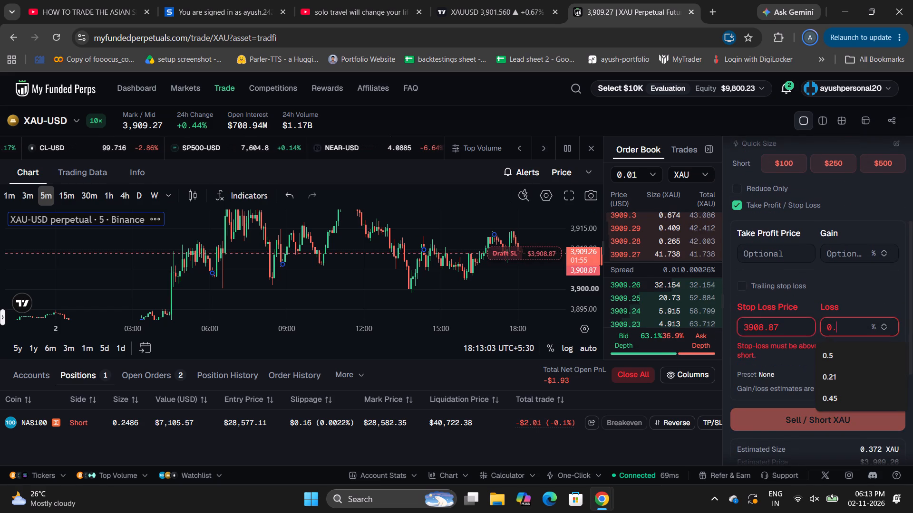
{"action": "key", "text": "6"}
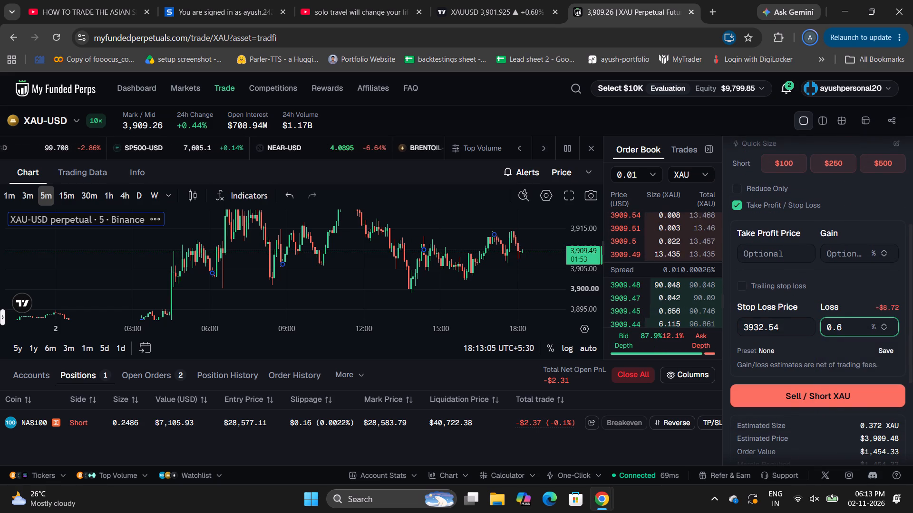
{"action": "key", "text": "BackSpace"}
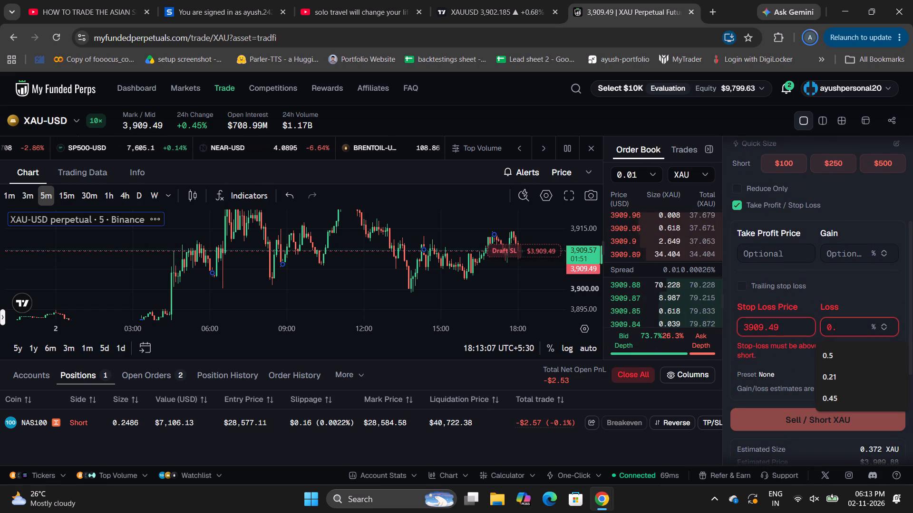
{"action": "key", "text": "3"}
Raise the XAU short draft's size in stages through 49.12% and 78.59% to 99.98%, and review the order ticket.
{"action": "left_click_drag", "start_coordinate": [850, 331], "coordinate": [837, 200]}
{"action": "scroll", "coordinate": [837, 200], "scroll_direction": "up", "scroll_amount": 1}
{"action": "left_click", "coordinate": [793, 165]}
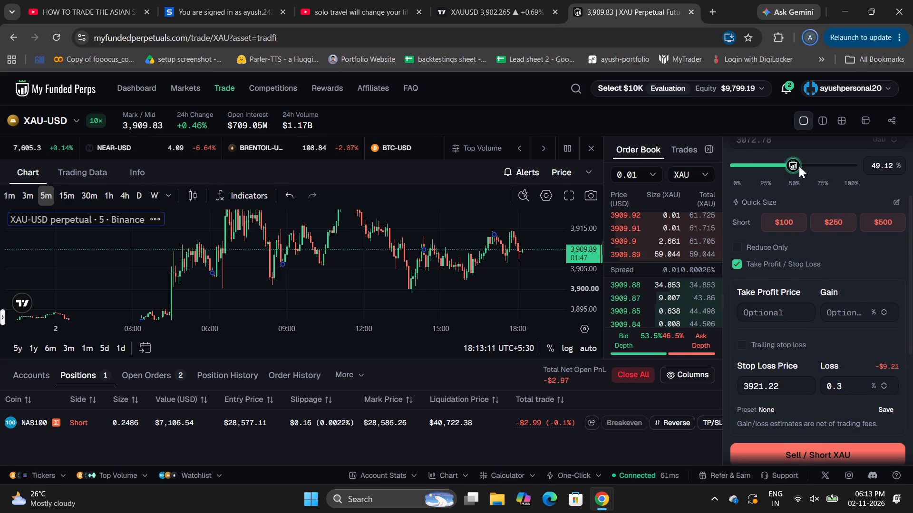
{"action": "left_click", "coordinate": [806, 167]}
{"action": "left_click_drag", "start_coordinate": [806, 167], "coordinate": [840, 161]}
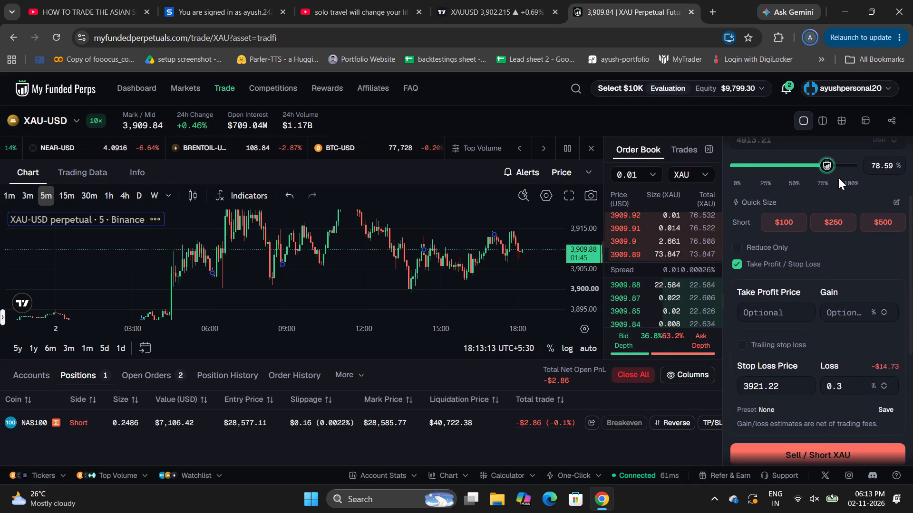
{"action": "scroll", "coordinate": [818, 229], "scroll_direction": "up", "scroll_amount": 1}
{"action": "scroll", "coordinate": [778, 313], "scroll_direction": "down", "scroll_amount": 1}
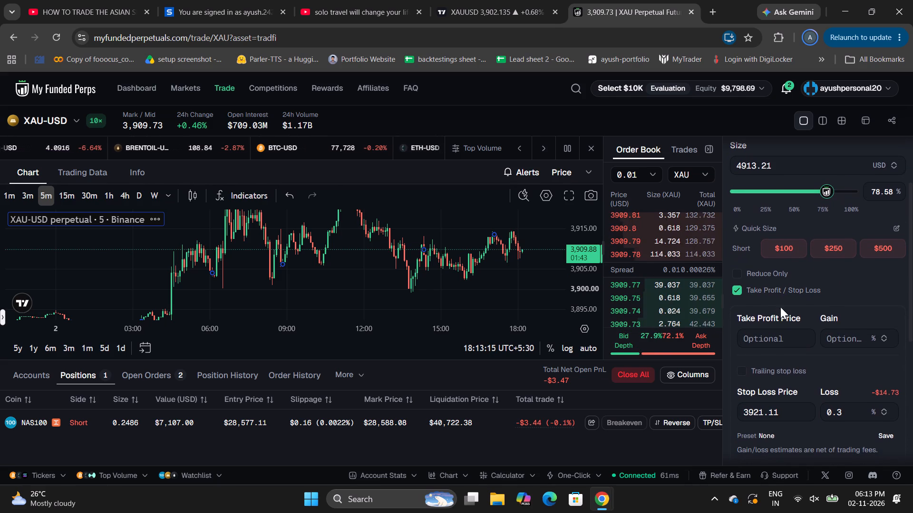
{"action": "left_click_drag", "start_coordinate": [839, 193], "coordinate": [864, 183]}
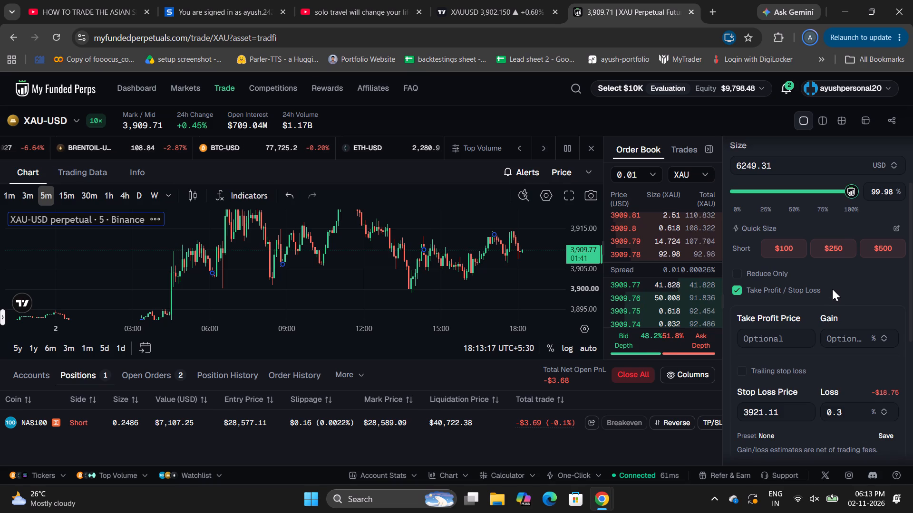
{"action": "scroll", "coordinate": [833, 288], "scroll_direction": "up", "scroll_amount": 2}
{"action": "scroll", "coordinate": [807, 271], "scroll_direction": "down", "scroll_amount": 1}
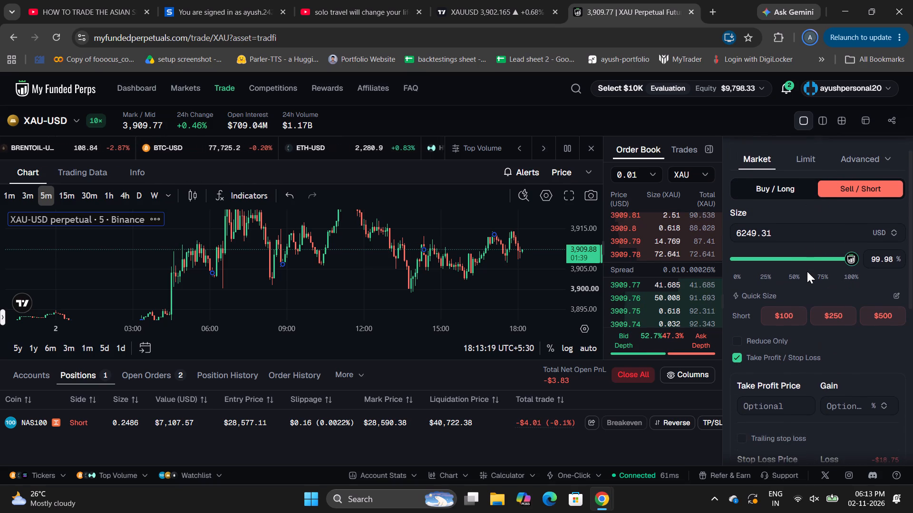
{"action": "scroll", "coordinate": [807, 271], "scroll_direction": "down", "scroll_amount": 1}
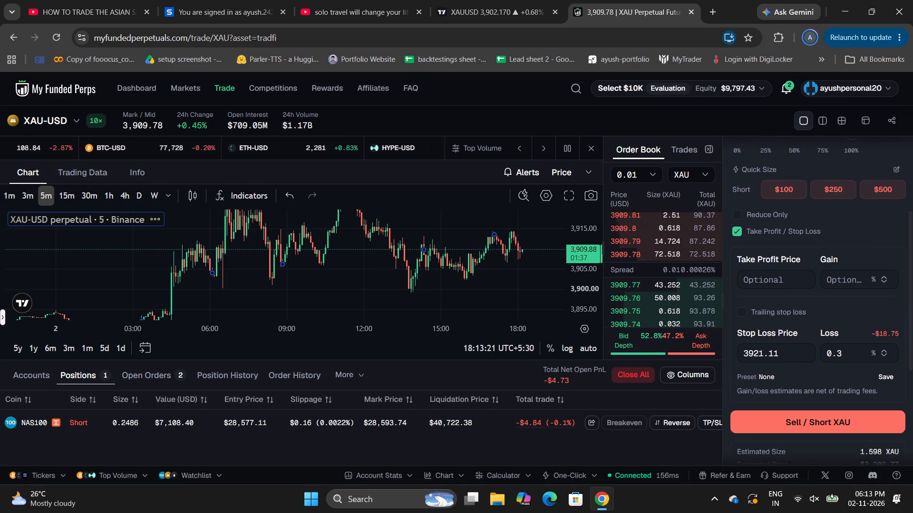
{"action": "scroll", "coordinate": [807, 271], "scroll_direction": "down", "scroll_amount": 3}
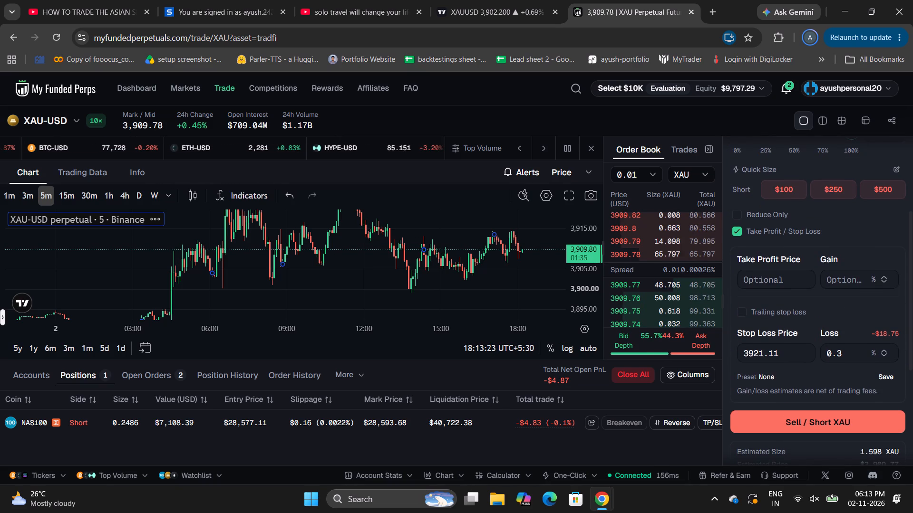
Open the NAS100 market from its open position and examine price near the short's entry and stop-loss levels.
{"action": "left_click", "coordinate": [44, 422]}
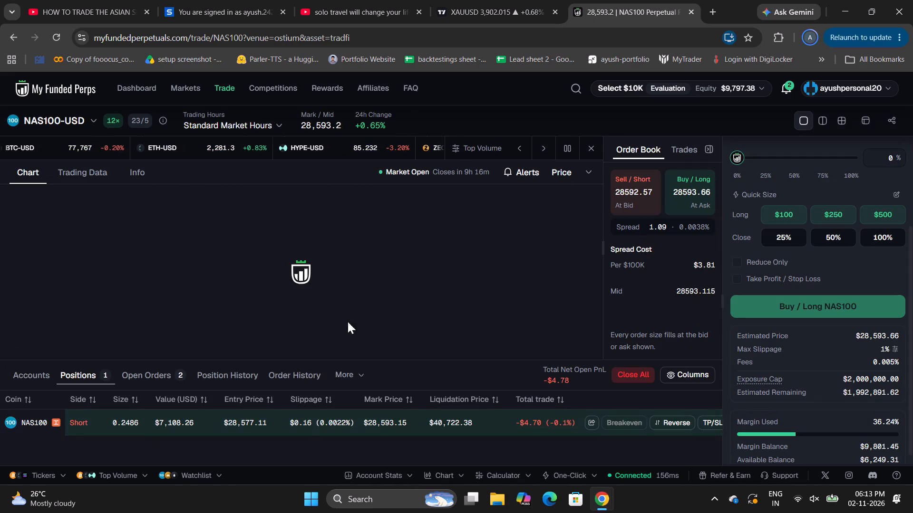
{"action": "left_click_drag", "start_coordinate": [597, 300], "coordinate": [591, 224]}
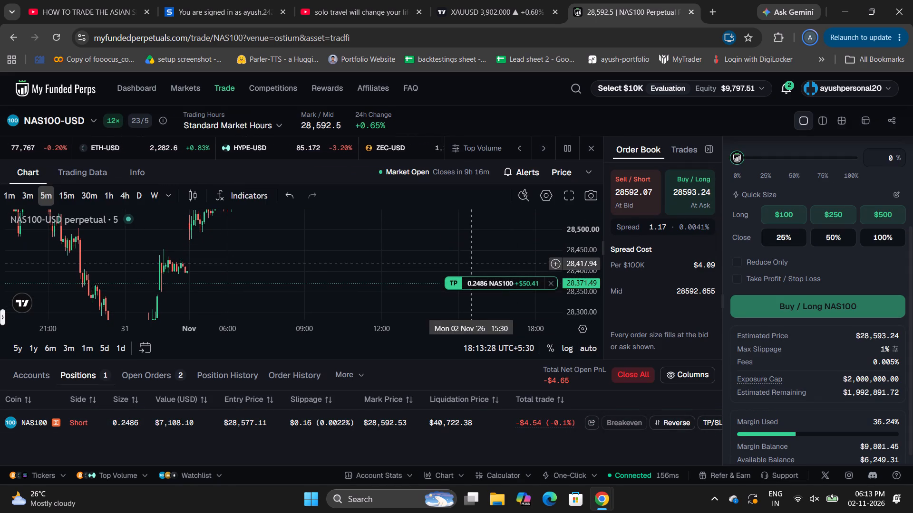
{"action": "left_click_drag", "start_coordinate": [463, 264], "coordinate": [299, 364]}
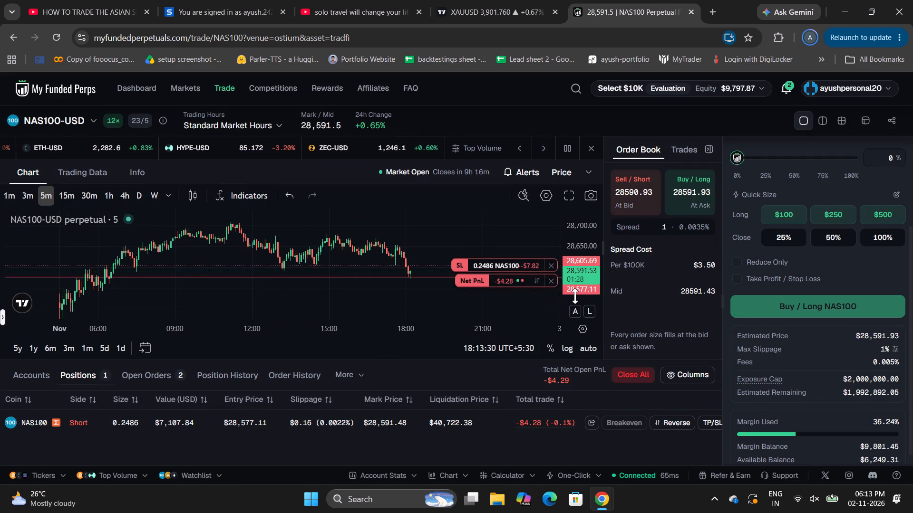
{"action": "left_click_drag", "start_coordinate": [575, 296], "coordinate": [573, 239]}
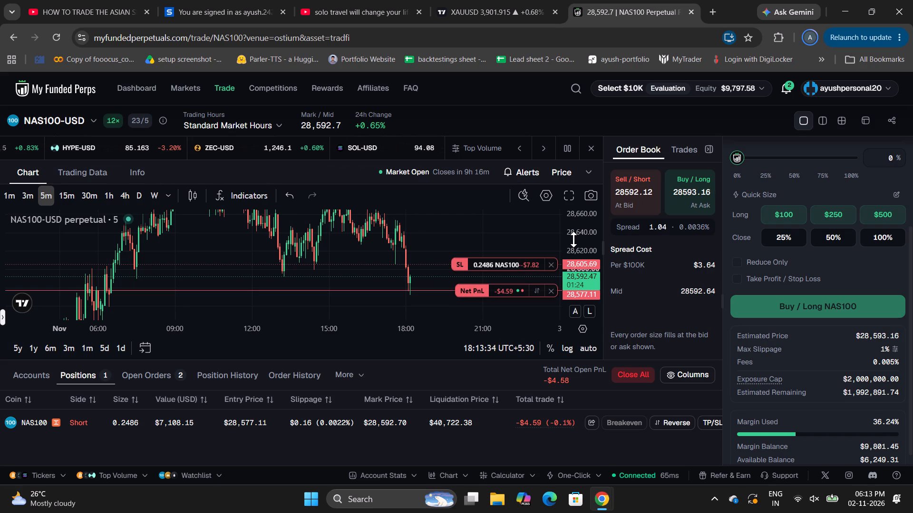
Switch to TradingView, open the Micro E-mini Nasdaq-100 (MNQ1!) 5-minute chart from the watchlist, and examine the latest price action.
{"action": "left_click", "coordinate": [492, 0]}
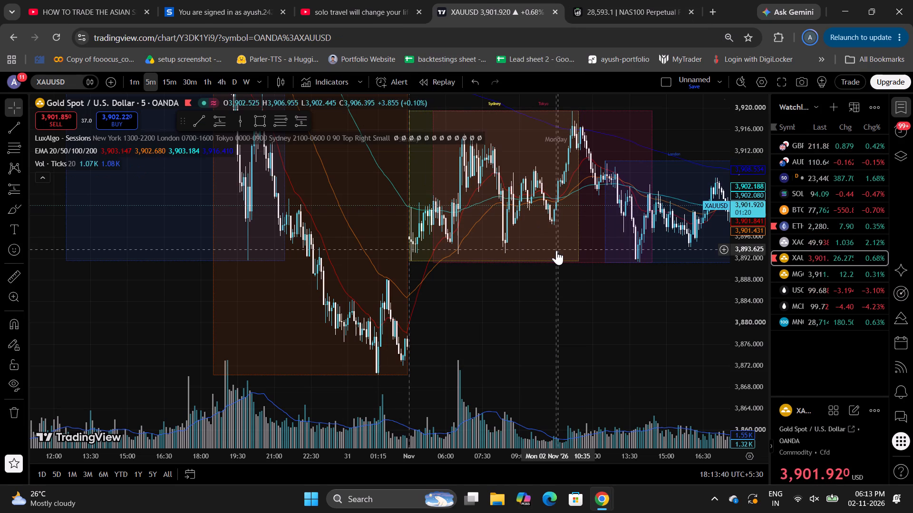
{"action": "left_click", "coordinate": [556, 250]}
{"action": "key", "text": "Down"}
{"action": "key", "text": "Down"}
{"action": "key", "text": "Down"}
{"action": "key", "text": "Down"}
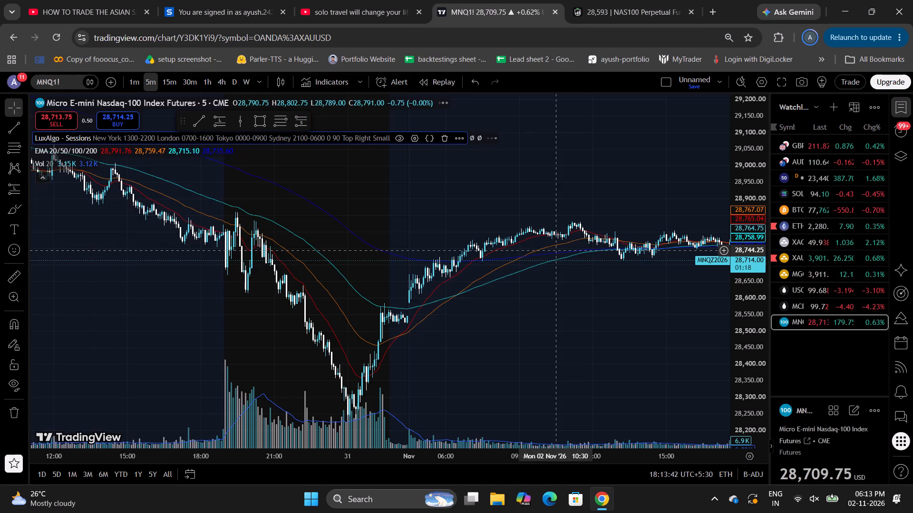
{"action": "left_click", "coordinate": [556, 250]}
{"action": "left_click_drag", "start_coordinate": [556, 250], "coordinate": [301, 227]}
{"action": "scroll", "coordinate": [301, 227], "scroll_direction": "down", "scroll_amount": 1}
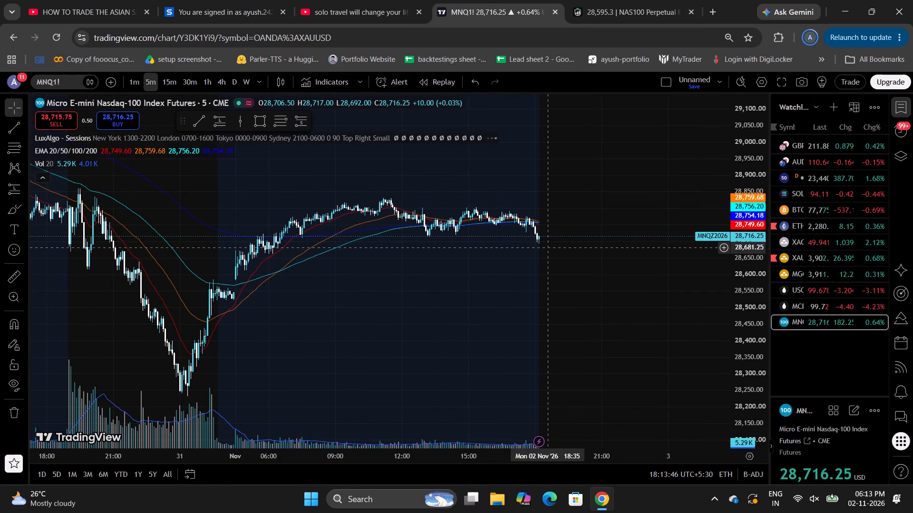
{"action": "left_click_drag", "start_coordinate": [759, 303], "coordinate": [758, 181]}
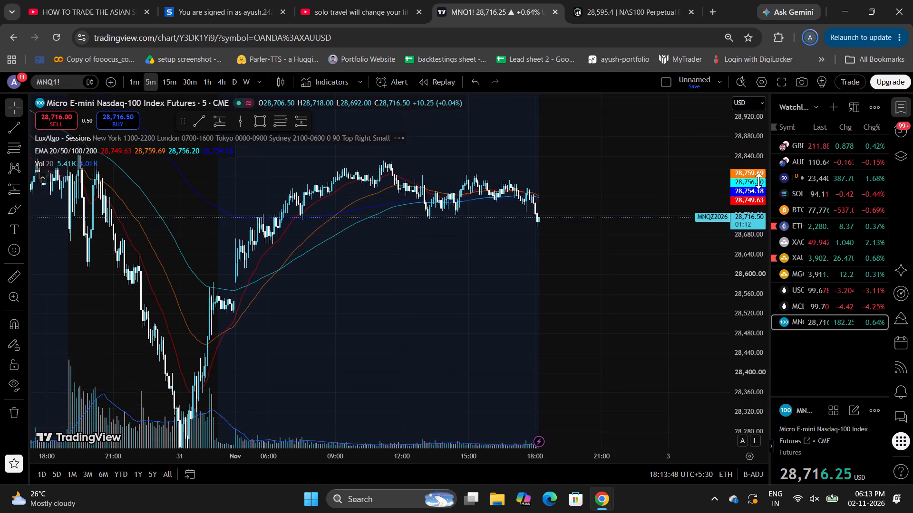
{"action": "left_click_drag", "start_coordinate": [758, 181], "coordinate": [757, 156]}
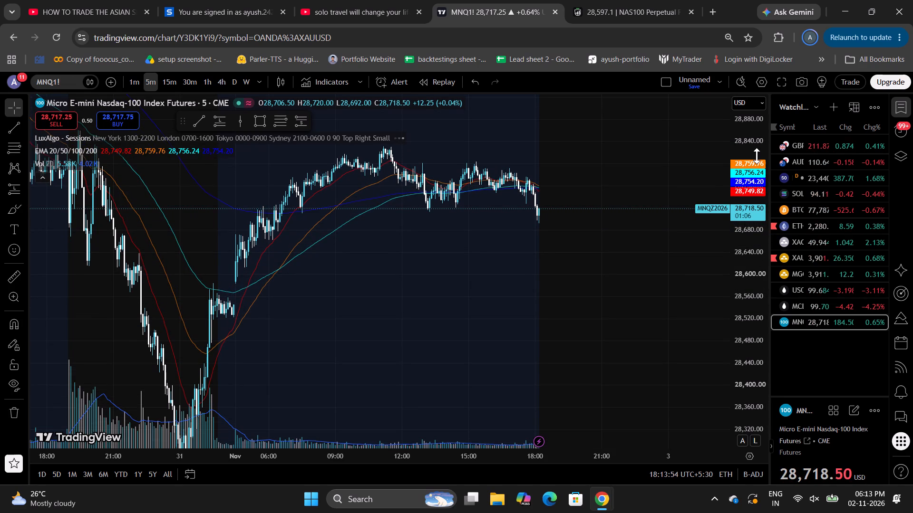
Compare the NAS100 short's chart on My Funded Perps with the recent MNQ1! candles on TradingView.
{"action": "left_click", "coordinate": [647, 0]}
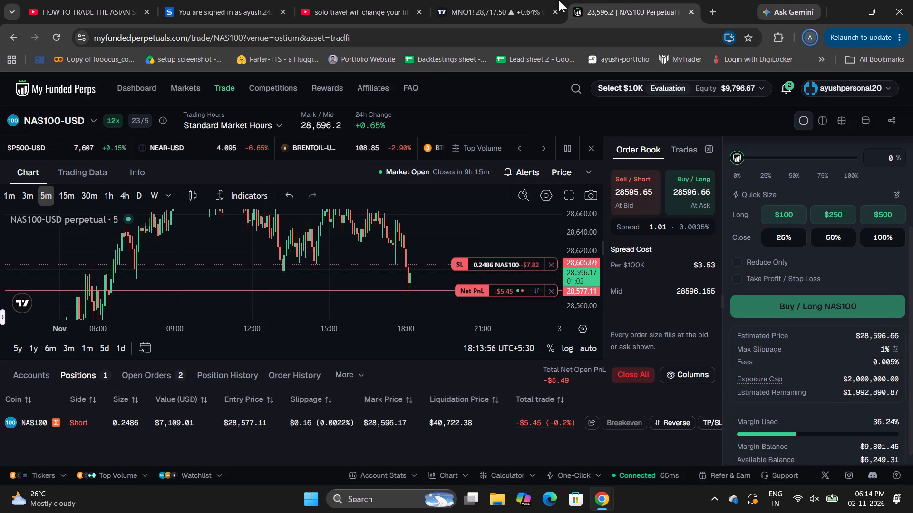
{"action": "left_click", "coordinate": [554, 0]}
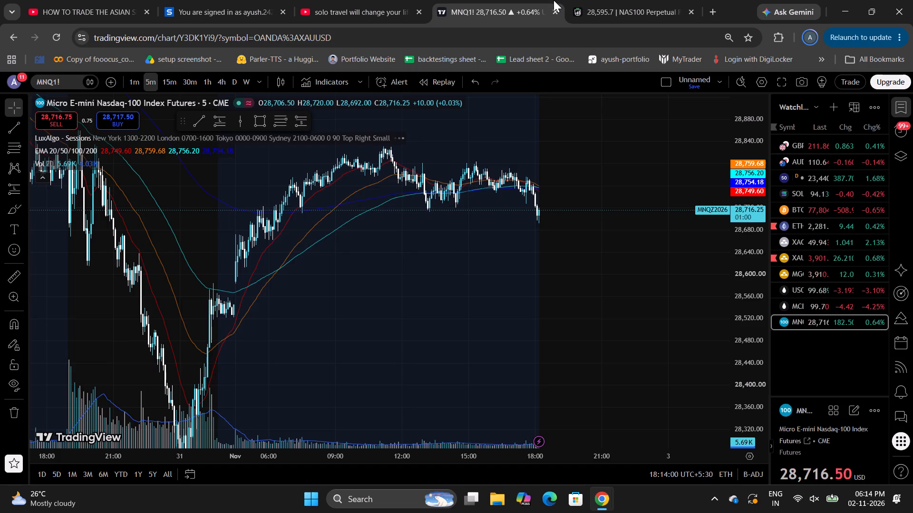
{"action": "left_click", "coordinate": [602, 0]}
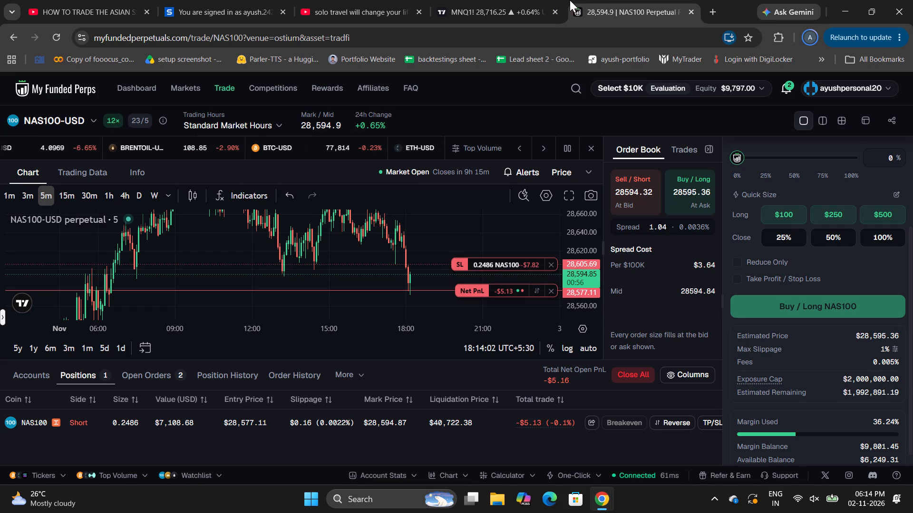
{"action": "left_click", "coordinate": [530, 0]}
{"action": "scroll", "coordinate": [530, 0], "scroll_direction": "up", "scroll_amount": 5}
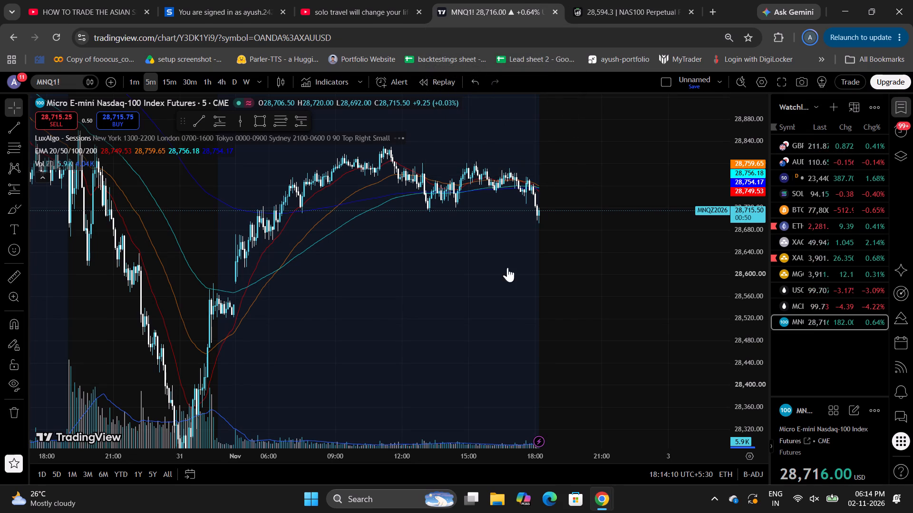
{"action": "scroll", "coordinate": [503, 339], "scroll_direction": "up", "scroll_amount": 6}
{"action": "scroll", "coordinate": [489, 323], "scroll_direction": "down", "scroll_amount": 3}
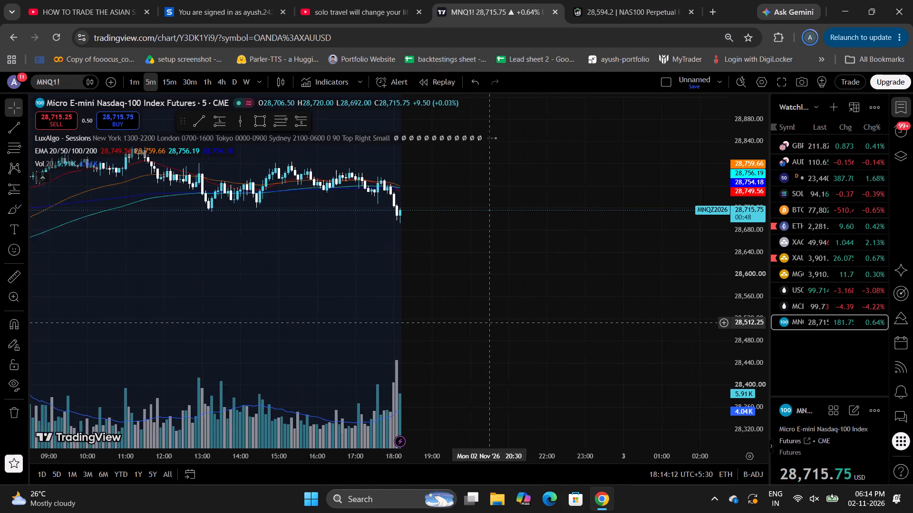
{"action": "scroll", "coordinate": [489, 323], "scroll_direction": "down", "scroll_amount": 1}
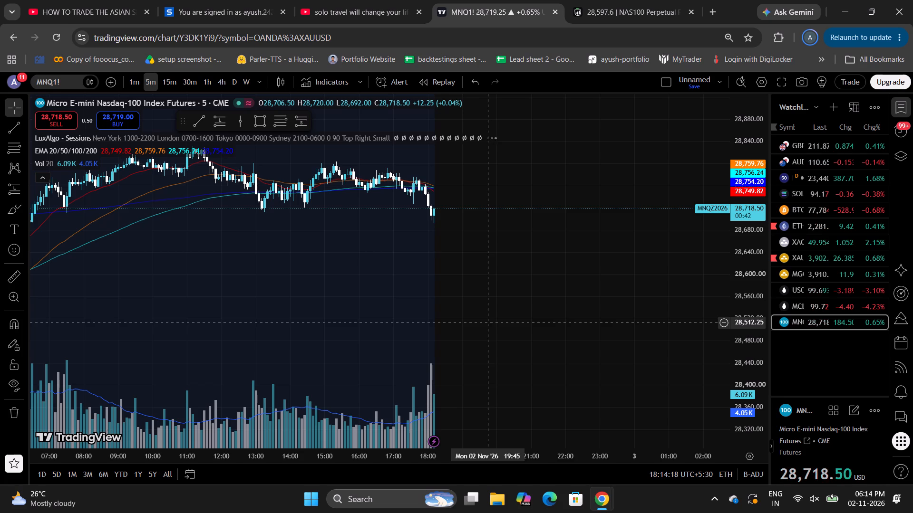
Back on My Funded Perps, review the NAS100 position history and accounts list, and examine the NAS100 chart in an enlarged view.
{"action": "left_click", "coordinate": [604, 0]}
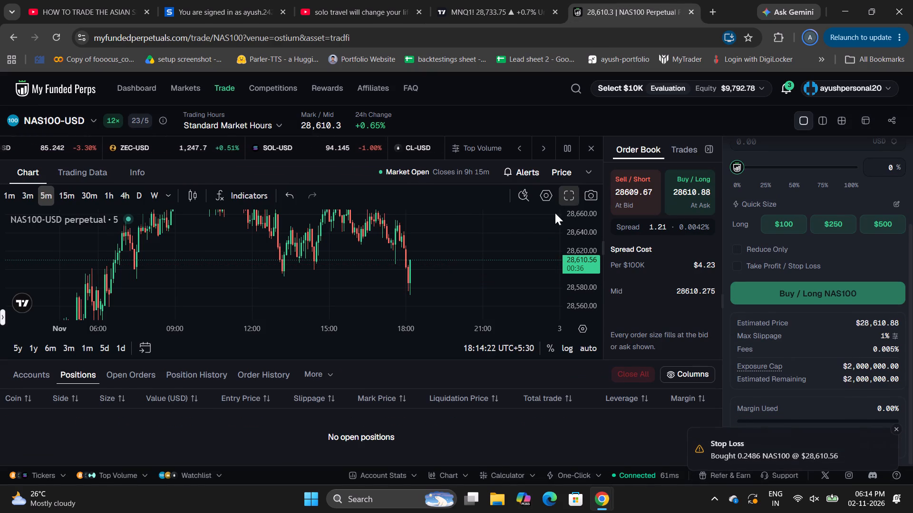
{"action": "left_click", "coordinate": [214, 378]}
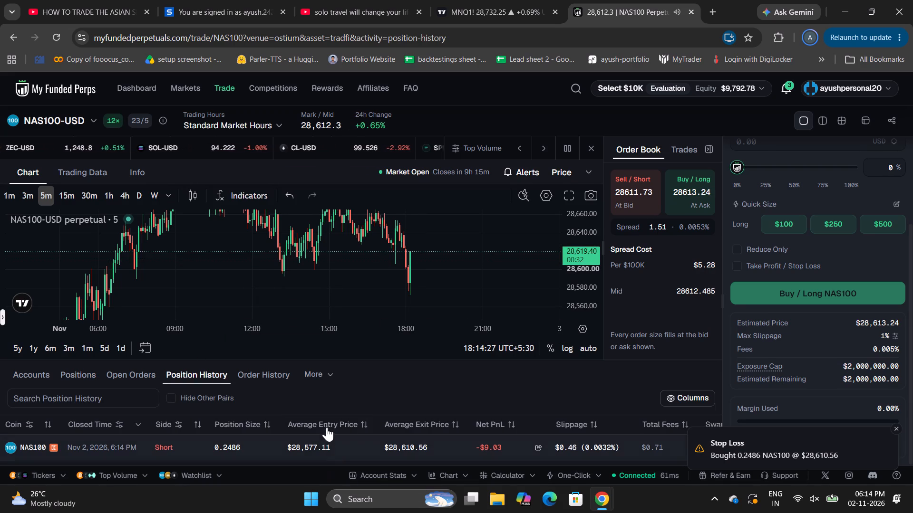
{"action": "left_click", "coordinate": [33, 374]}
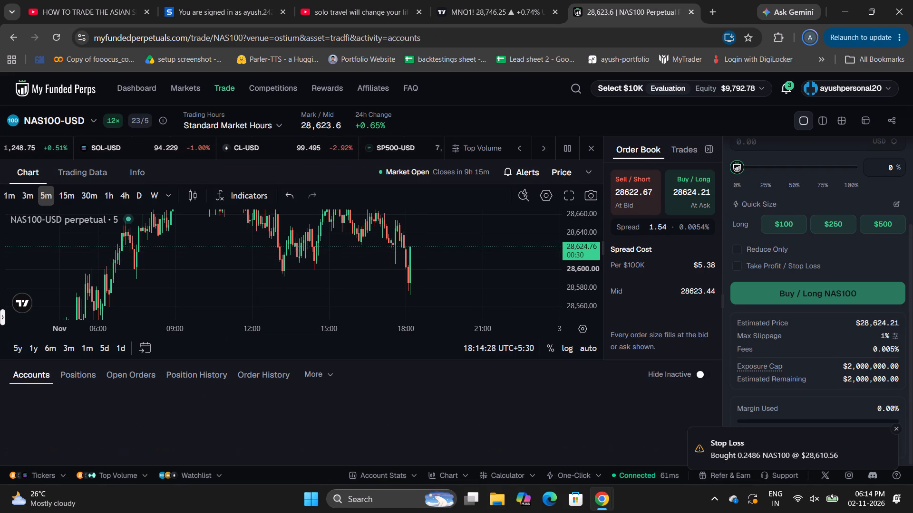
{"action": "left_click_drag", "start_coordinate": [437, 267], "coordinate": [448, 285]}
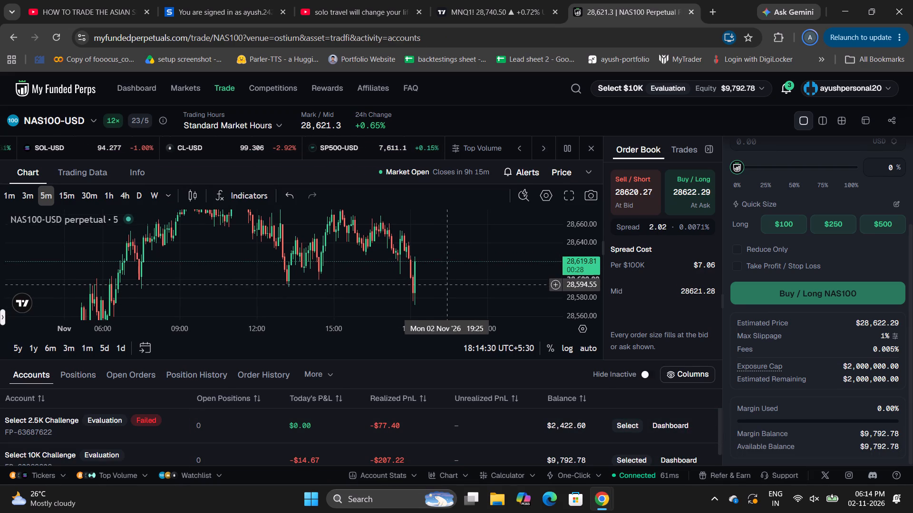
{"action": "left_click_drag", "start_coordinate": [448, 285], "coordinate": [454, 291]}
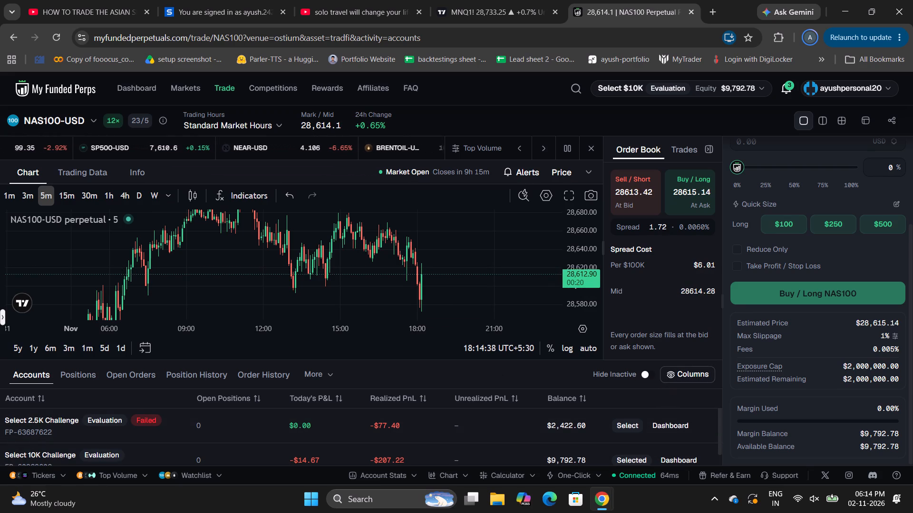
{"action": "left_click_drag", "start_coordinate": [485, 358], "coordinate": [425, 457]}
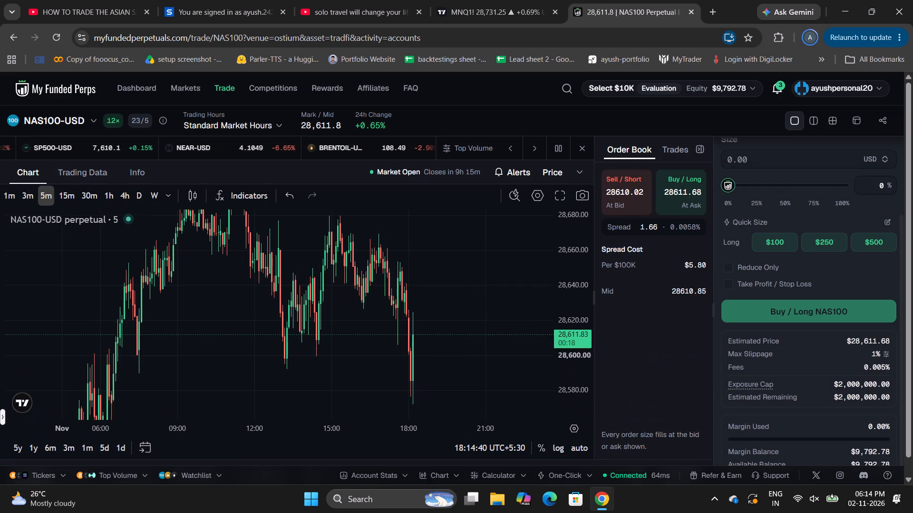
Place a NAS100 market short at 34.97% size with a 0.2% stop loss.
{"action": "scroll", "coordinate": [793, 306], "scroll_direction": "up", "scroll_amount": 4}
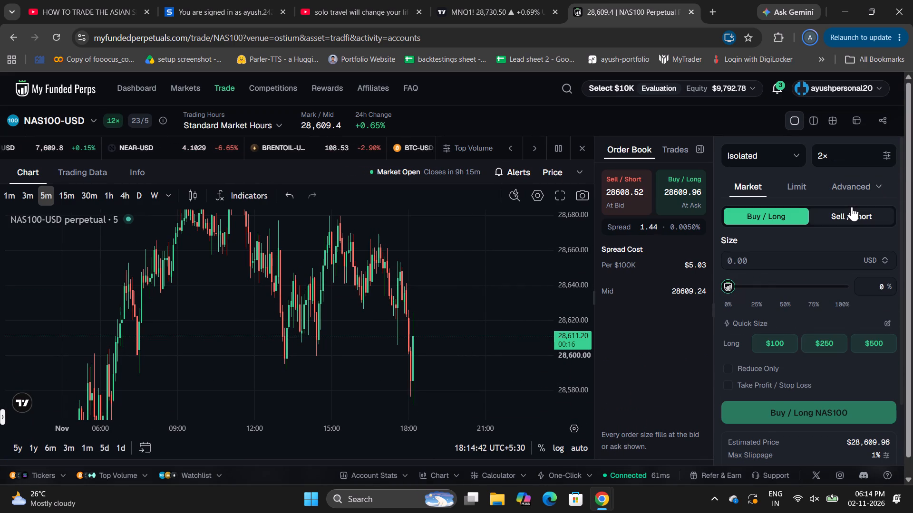
{"action": "left_click", "coordinate": [852, 207]}
{"action": "left_click", "coordinate": [780, 286]}
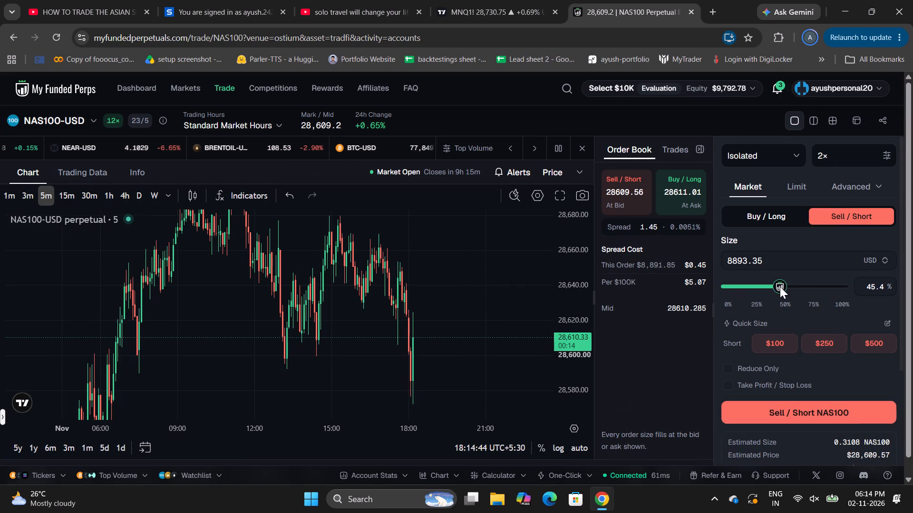
{"action": "left_click_drag", "start_coordinate": [780, 286], "coordinate": [768, 285]}
{"action": "scroll", "coordinate": [789, 333], "scroll_direction": "down", "scroll_amount": 2}
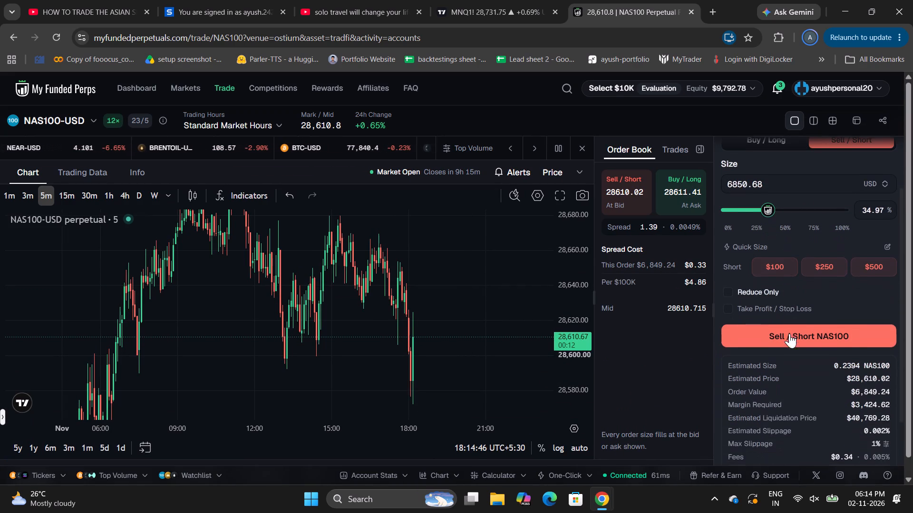
{"action": "left_click", "coordinate": [764, 304]}
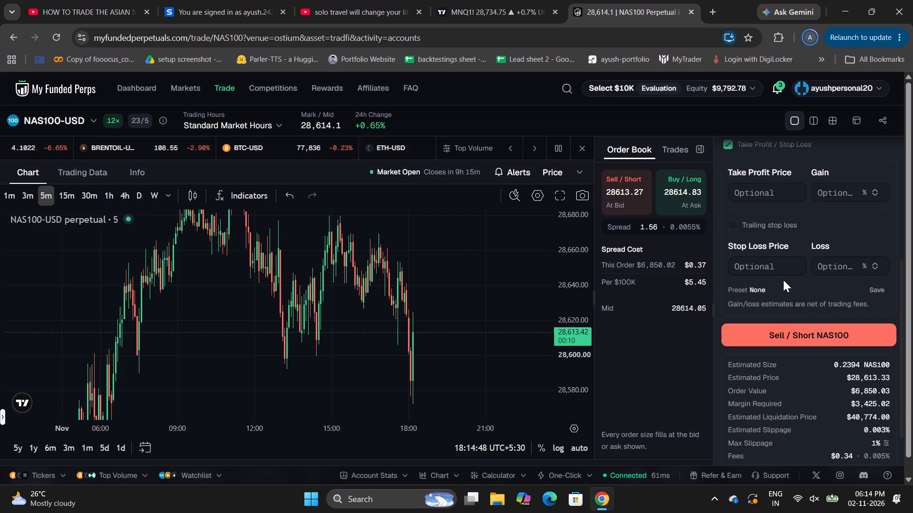
{"action": "left_click", "coordinate": [827, 266]}
{"action": "type", "text": "0.2"}
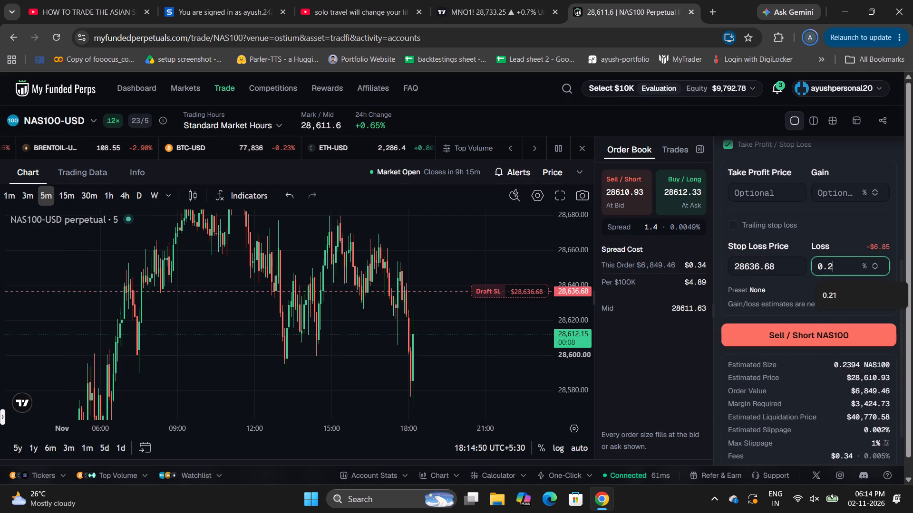
{"action": "left_click", "coordinate": [801, 323]}
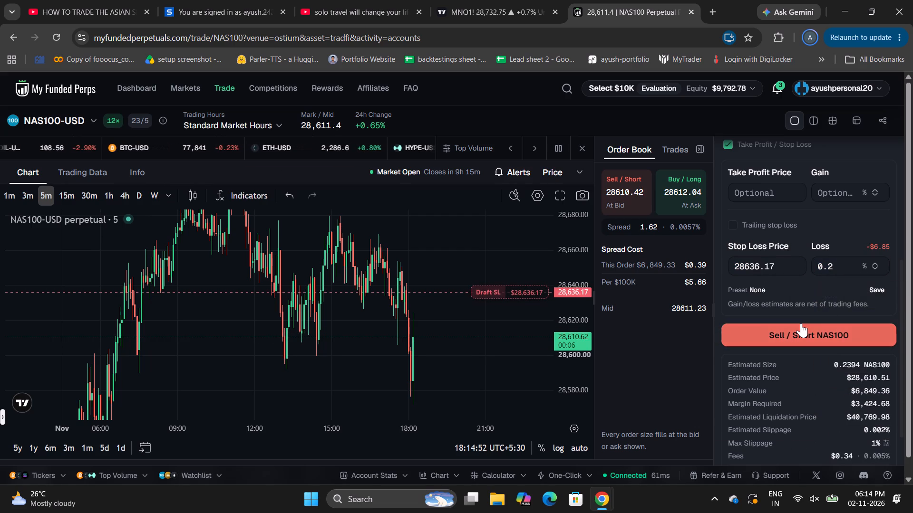
{"action": "left_click", "coordinate": [774, 334]}
Bring the account details back below the chart and review the new NAS100 short among the open positions.
{"action": "scroll", "coordinate": [777, 356], "scroll_direction": "down", "scroll_amount": 3}
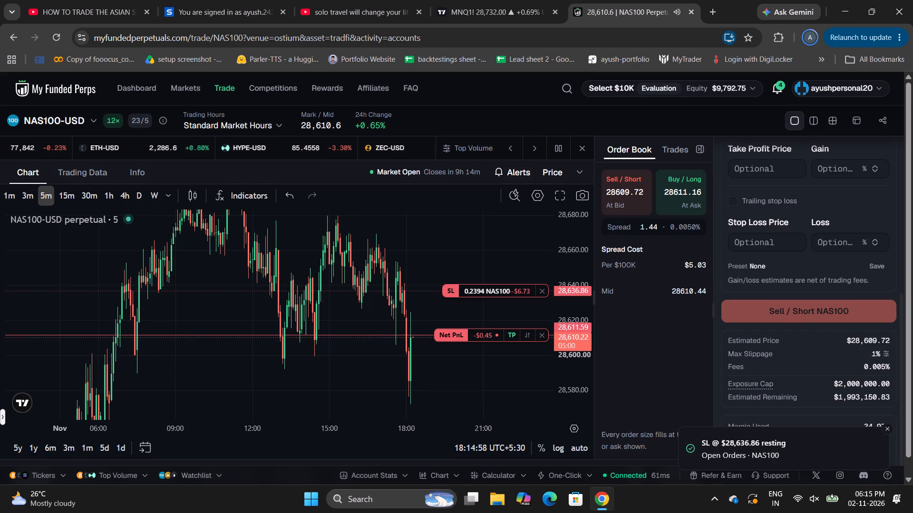
{"action": "left_click_drag", "start_coordinate": [411, 462], "coordinate": [417, 379]}
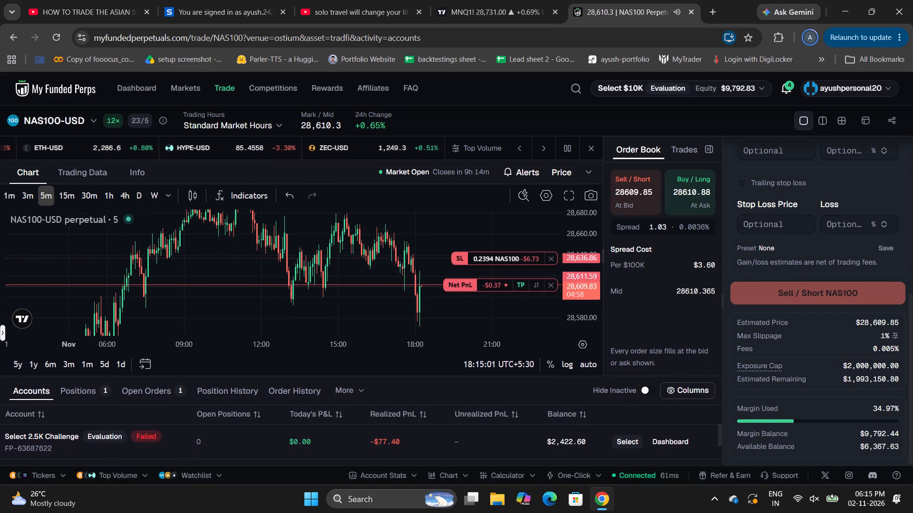
{"action": "left_click_drag", "start_coordinate": [417, 379], "coordinate": [417, 379]}
{"action": "left_click", "coordinate": [88, 393]}
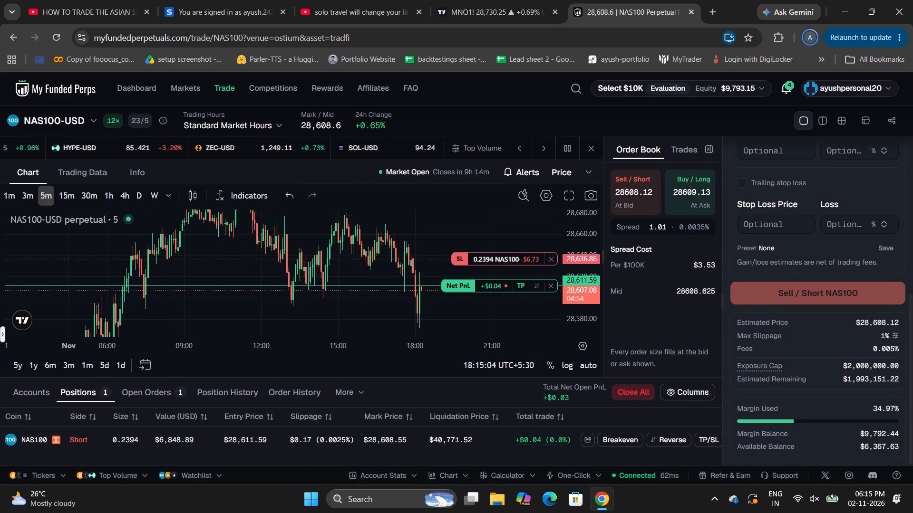
{"action": "left_click_drag", "start_coordinate": [404, 378], "coordinate": [402, 390]}
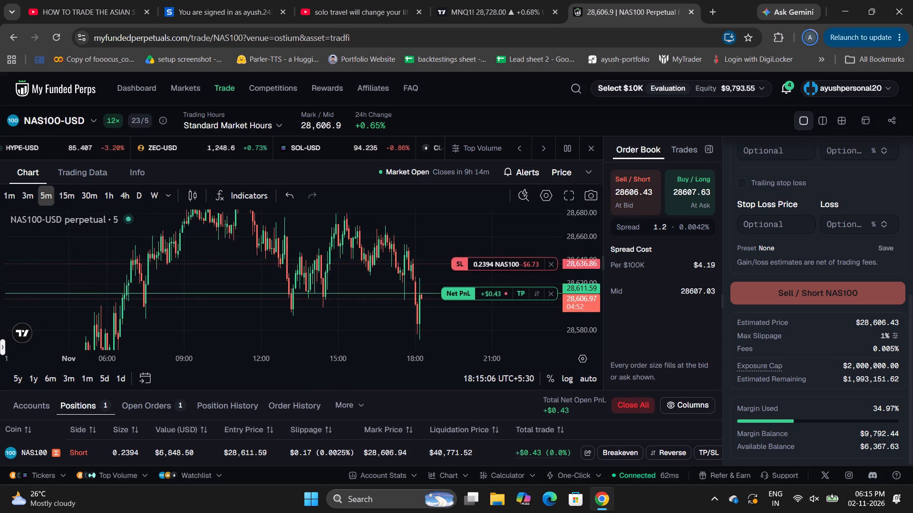
Compare the MNQ1! chart on TradingView with the new NAS100 short on My Funded Perps.
{"action": "left_click", "coordinate": [487, 0]}
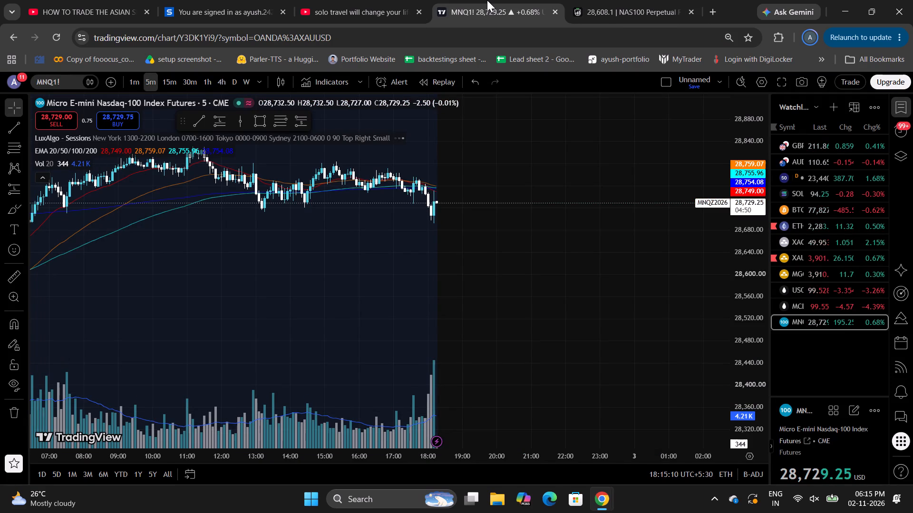
{"action": "left_click", "coordinate": [584, 0]}
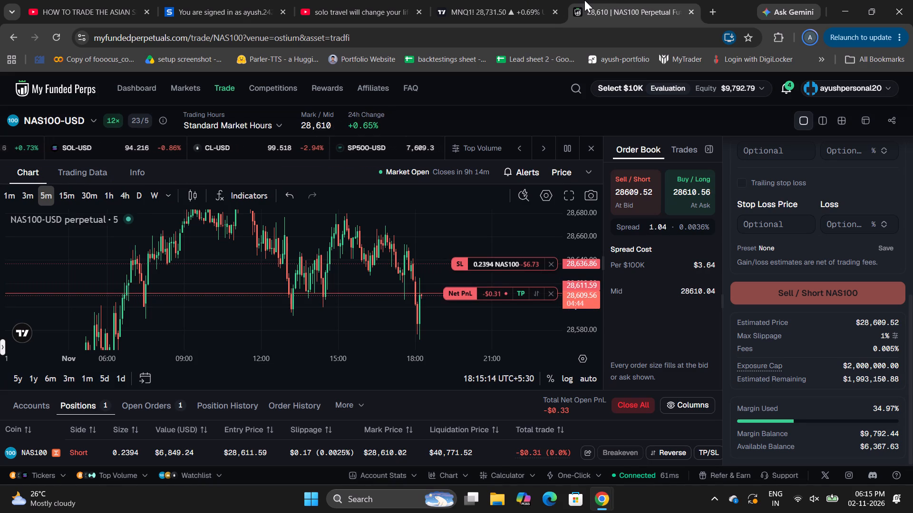
{"action": "left_click", "coordinate": [541, 0]}
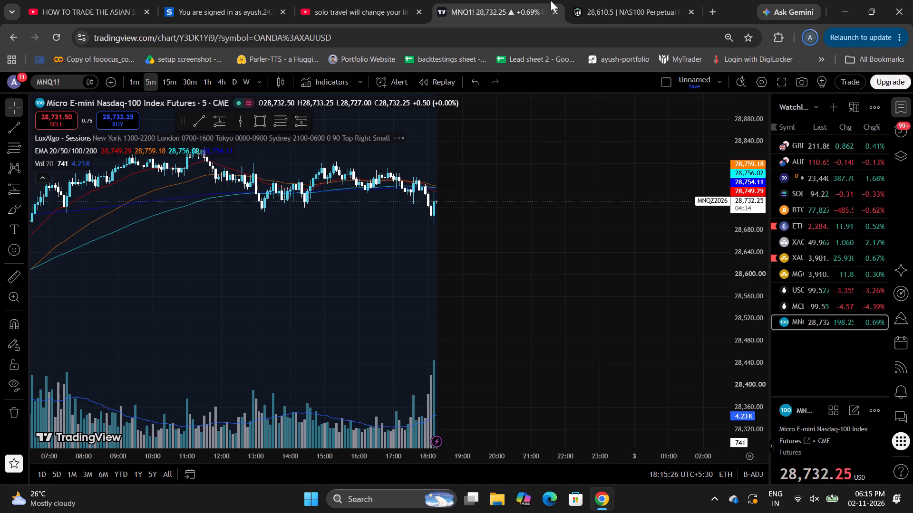
{"action": "left_click", "coordinate": [601, 0]}
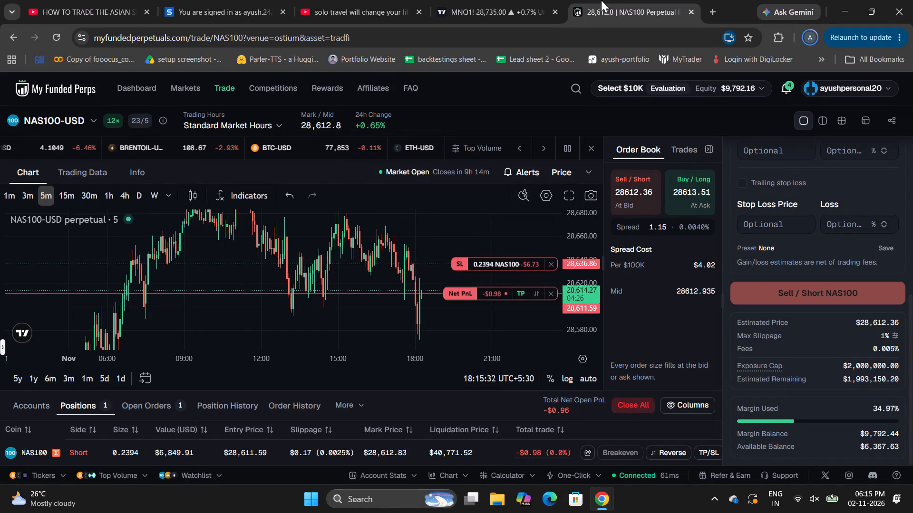
Set the NAS100 chart to the 1-minute interval and examine price around the short's entry and stop-loss levels.
{"action": "left_click", "coordinate": [131, 273]}
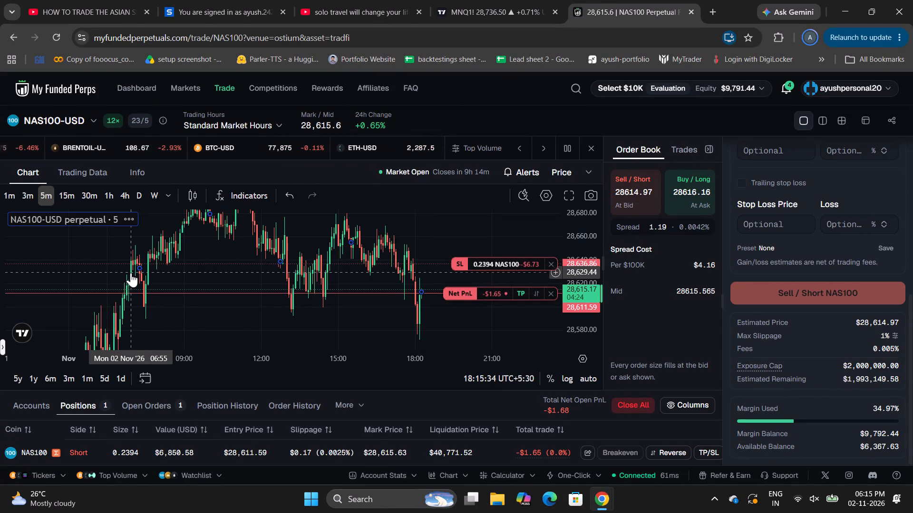
{"action": "key", "text": "1"}
{"action": "key", "text": "Return"}
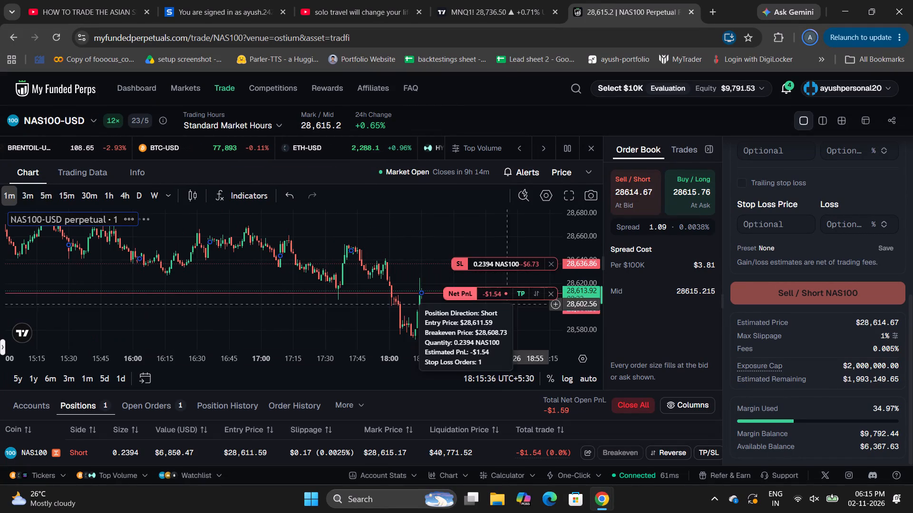
{"action": "left_click_drag", "start_coordinate": [578, 321], "coordinate": [566, 257]}
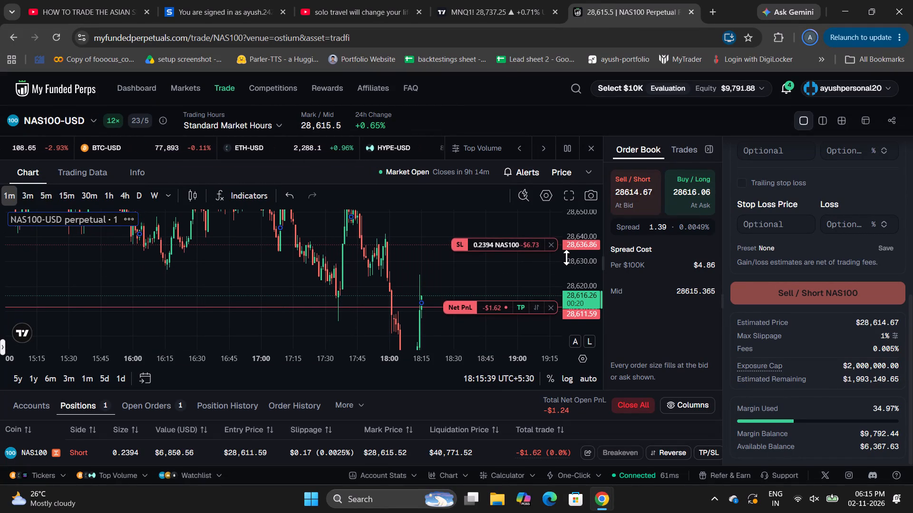
{"action": "left_click_drag", "start_coordinate": [583, 271], "coordinate": [571, 291]}
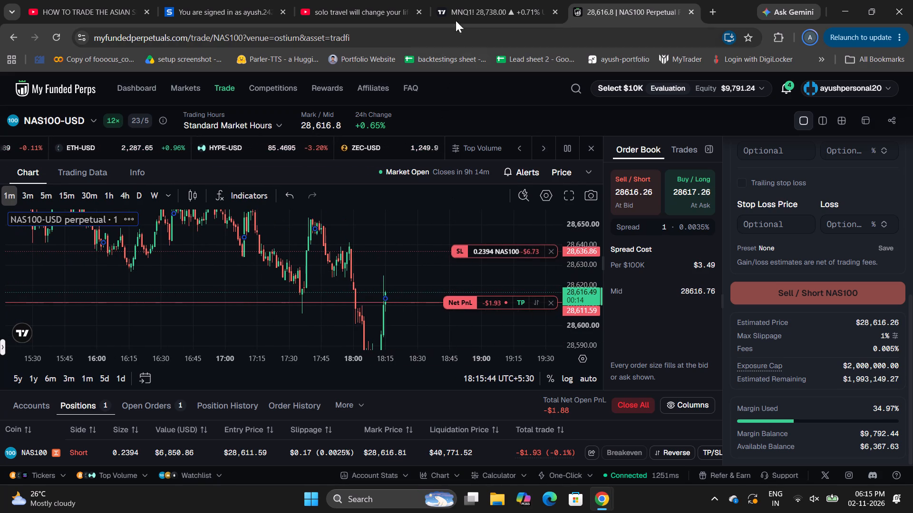
Examine a wider span of the MNQ1! 5-minute chart on TradingView.
{"action": "left_click", "coordinate": [459, 0]}
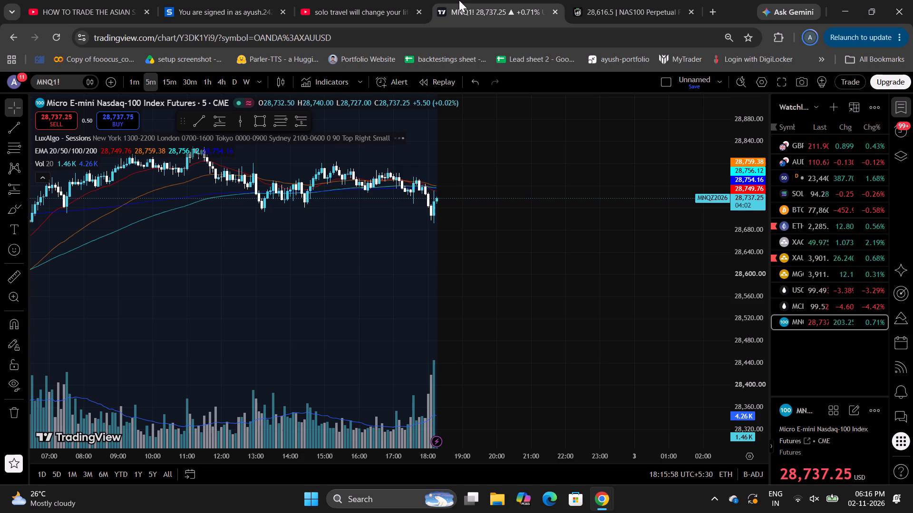
{"action": "scroll", "coordinate": [459, 0], "scroll_direction": "down", "scroll_amount": 3}
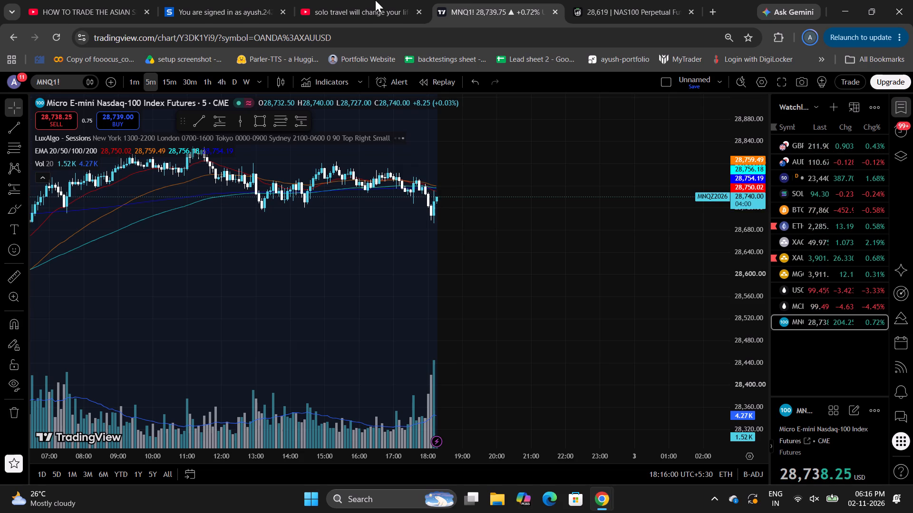
{"action": "scroll", "coordinate": [428, 220], "scroll_direction": "down", "scroll_amount": 3}
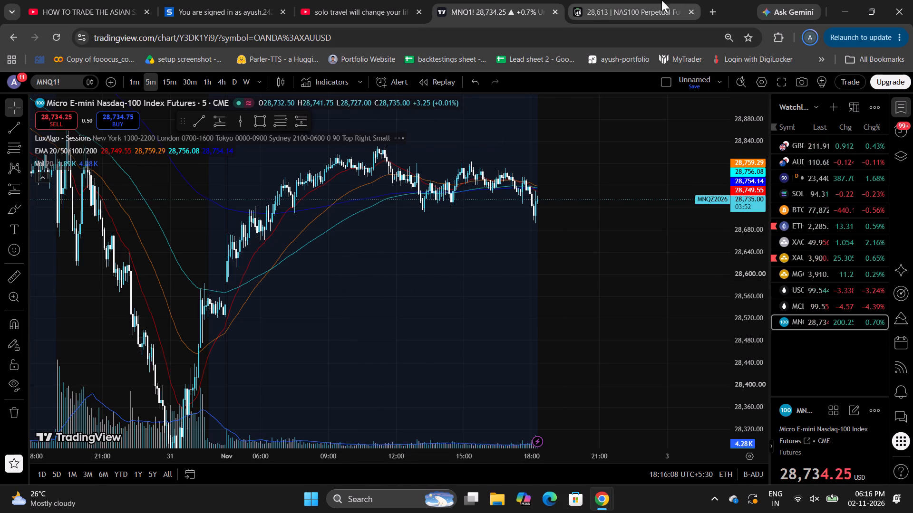
Return to My Funded Perps and set the NAS100 chart to the 5-minute interval.
{"action": "left_click", "coordinate": [637, 0]}
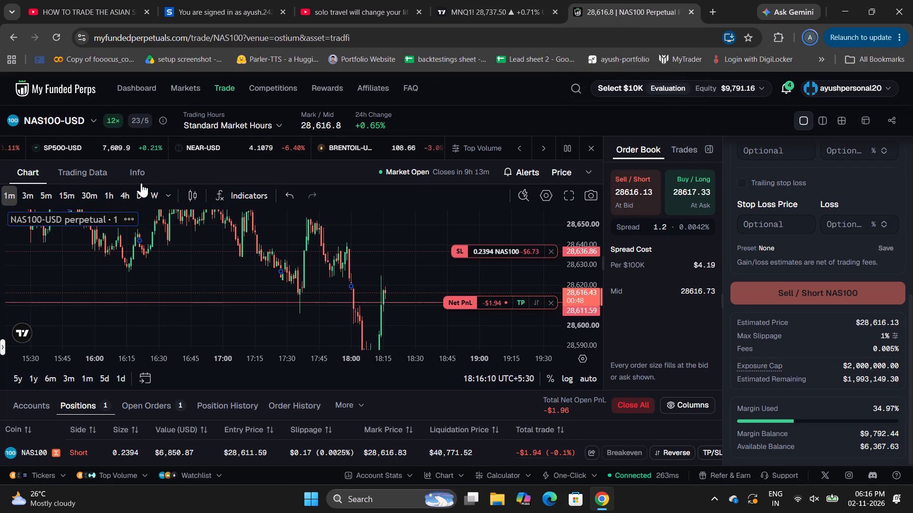
{"action": "left_click", "coordinate": [47, 200]}
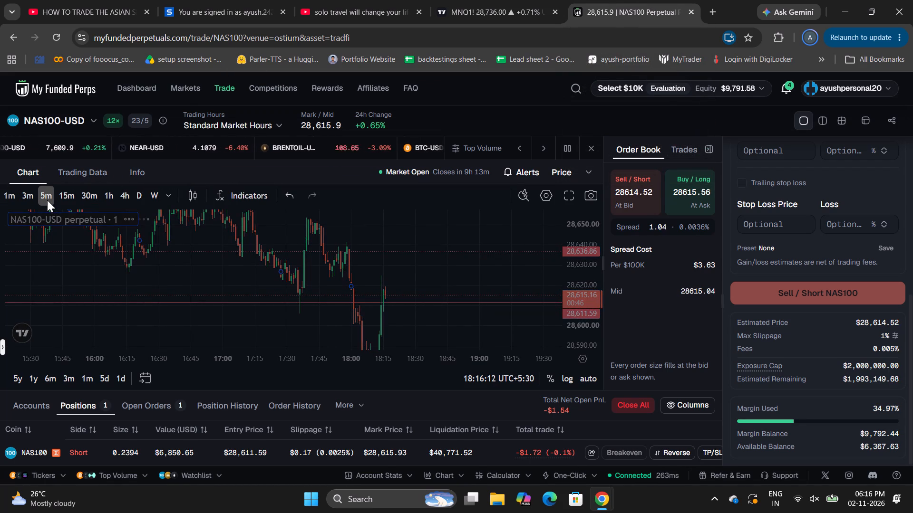
Look in on the "solo travel will change your life" YouTube video and return to the open NAS100 short.
{"action": "left_click", "coordinate": [396, 0]}
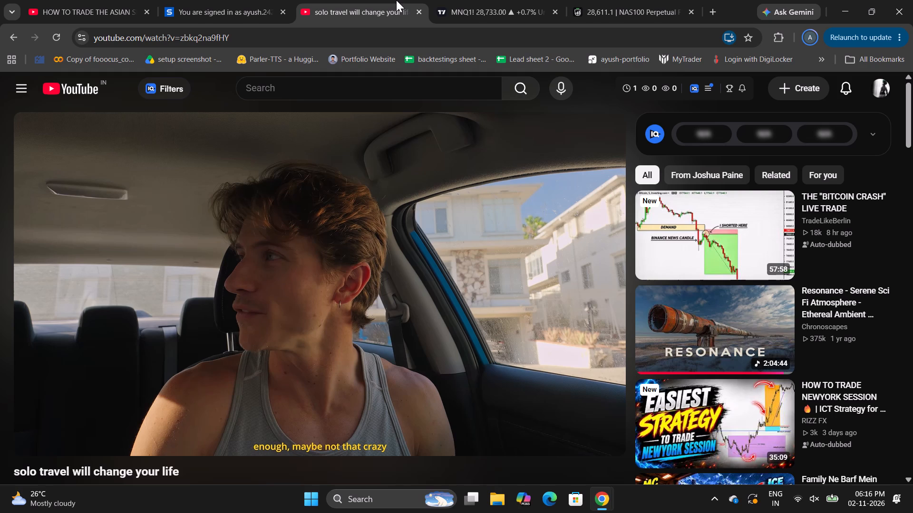
{"action": "left_click", "coordinate": [592, 0]}
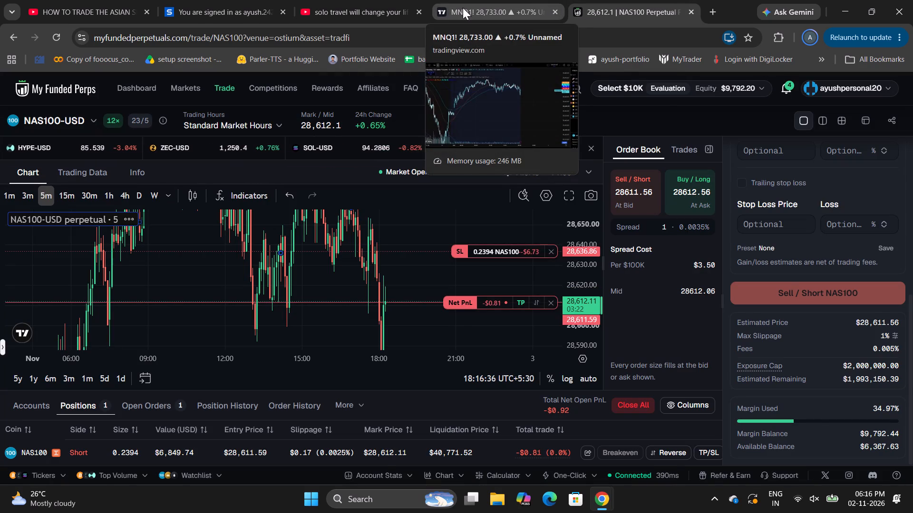
Review the recent order and stop-loss notifications on My Funded Perps and close them.
{"action": "left_click", "coordinate": [785, 94]}
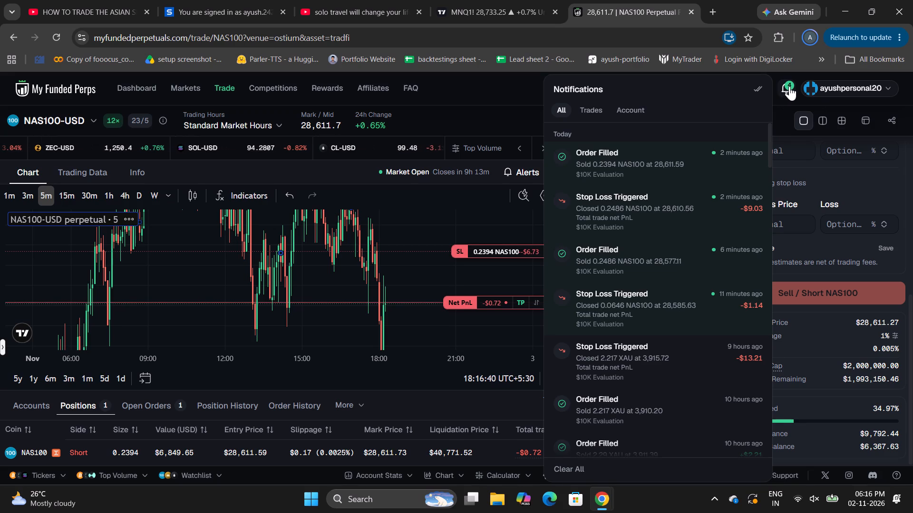
{"action": "left_click", "coordinate": [789, 86]}
Switch to the other browser window and open the suggested YouTube video "AI Bubble Khatam! Good or Bad?" in a new tab.
{"action": "left_click", "coordinate": [515, 101]}
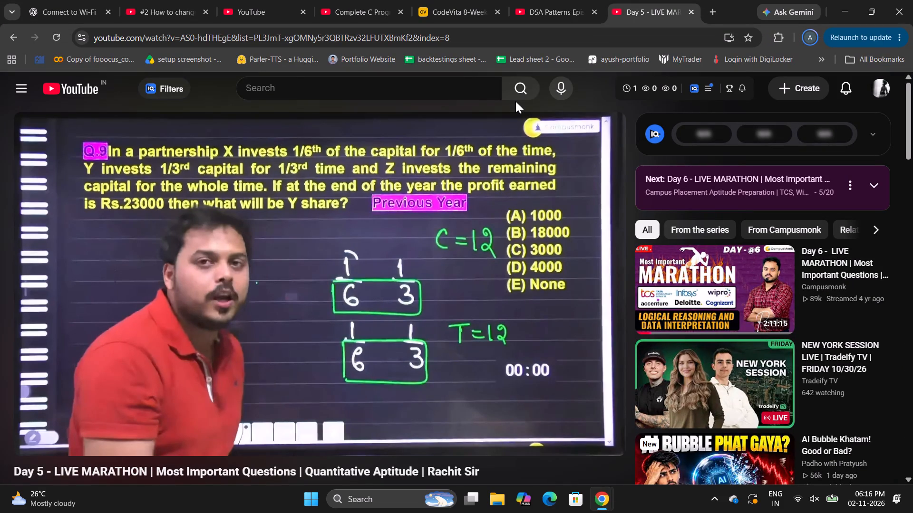
{"action": "scroll", "coordinate": [709, 355], "scroll_direction": "down", "scroll_amount": 2}
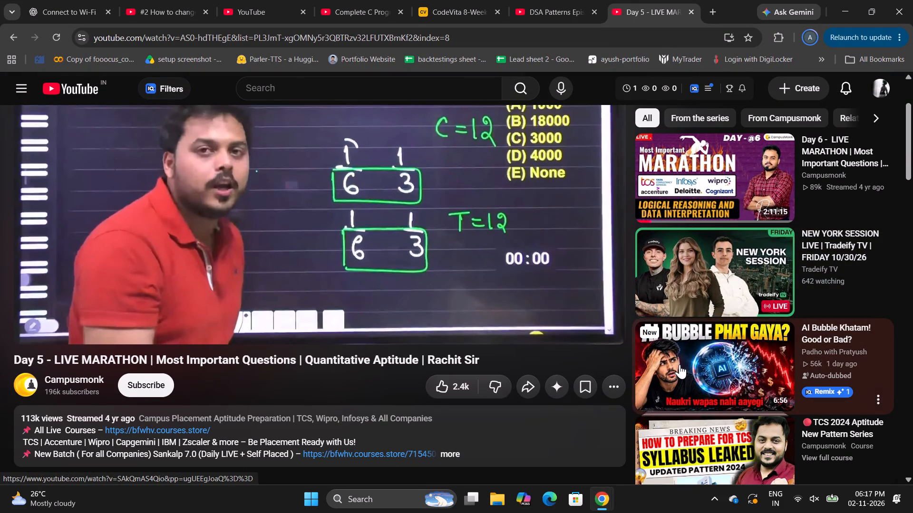
{"action": "left_click_drag", "start_coordinate": [680, 364], "coordinate": [741, 61]}
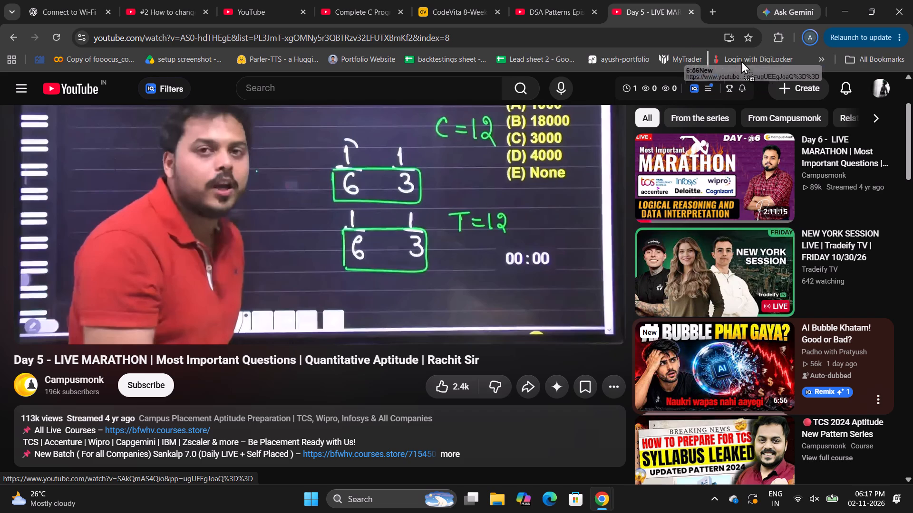
{"action": "left_click_drag", "start_coordinate": [741, 61], "coordinate": [732, 0]}
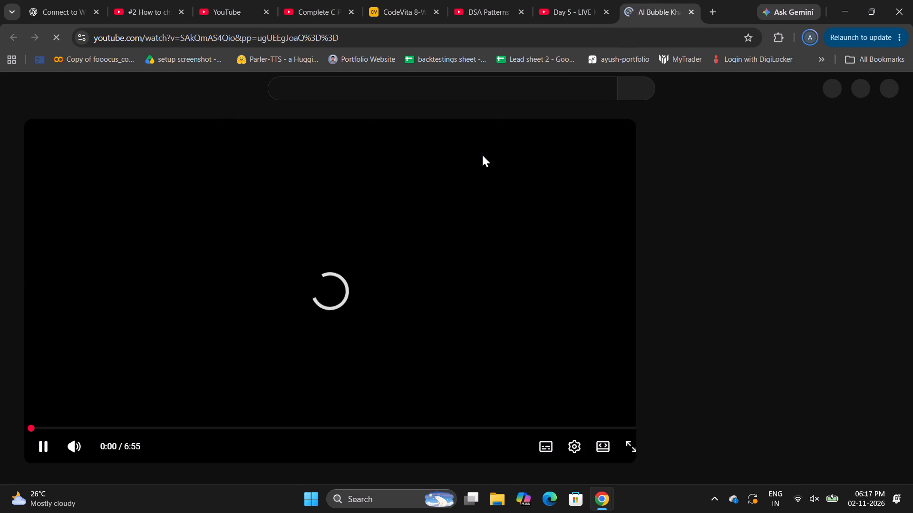
{"action": "left_click", "coordinate": [453, 188]}
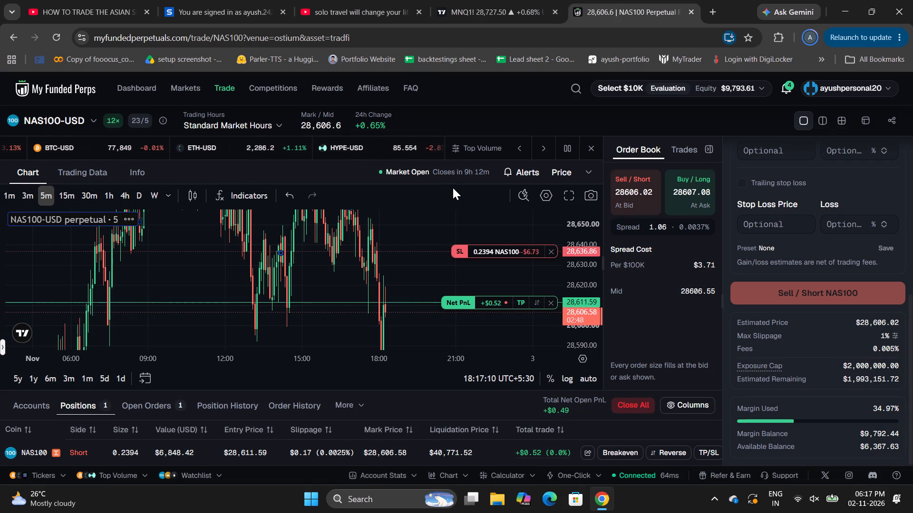
Examine the NAS100 short's entry and stop-loss levels against a wider price range on the 5-minute chart.
{"action": "left_click_drag", "start_coordinate": [581, 221], "coordinate": [567, 314]}
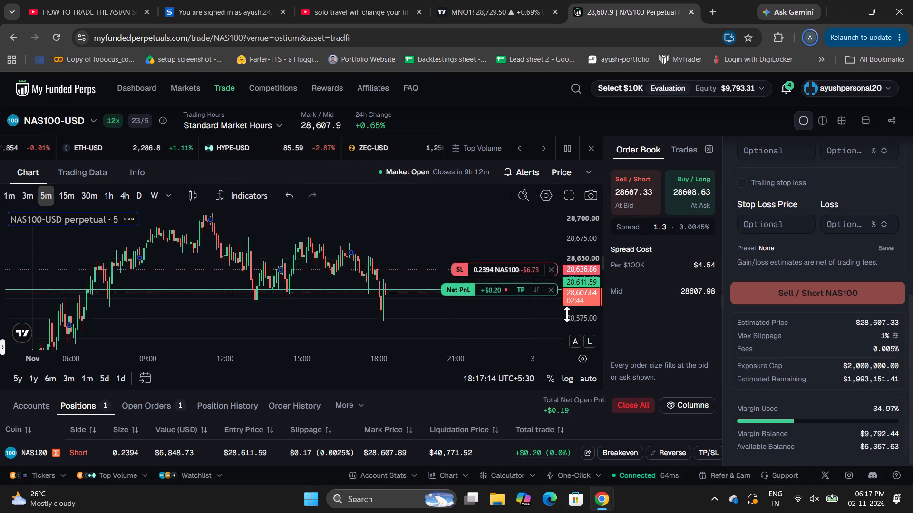
{"action": "left_click_drag", "start_coordinate": [567, 314], "coordinate": [561, 298]}
Set the MNQ1! chart on TradingView to the 4-hour interval and examine the broader price swings.
{"action": "left_click", "coordinate": [545, 0]}
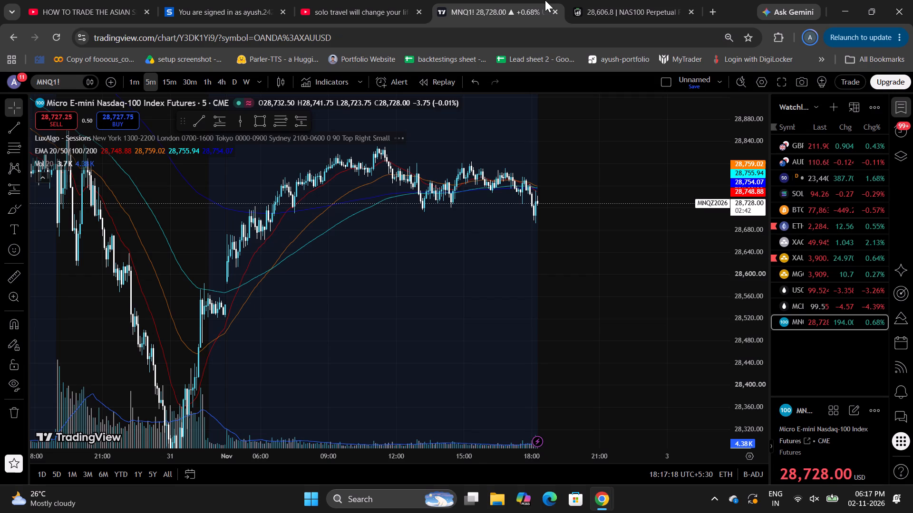
{"action": "left_click", "coordinate": [226, 82]}
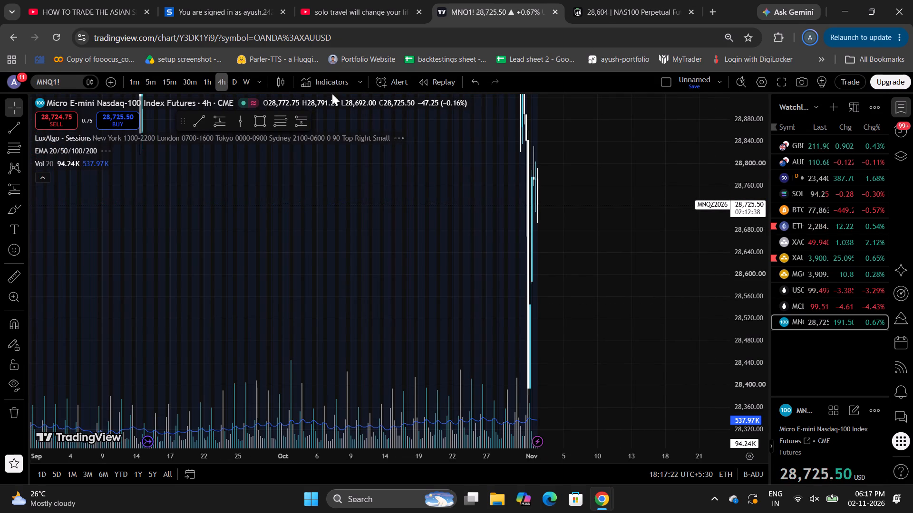
{"action": "left_click_drag", "start_coordinate": [747, 176], "coordinate": [730, 325]}
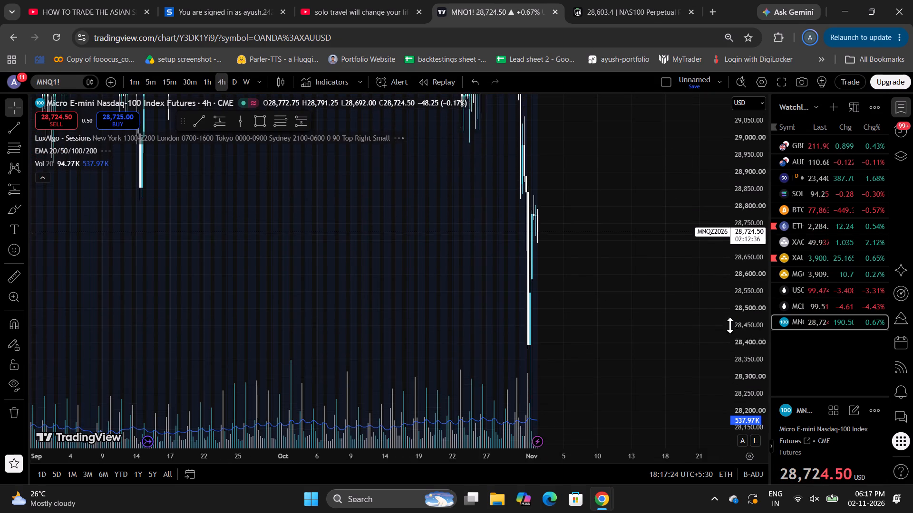
{"action": "left_click_drag", "start_coordinate": [730, 325], "coordinate": [724, 447]}
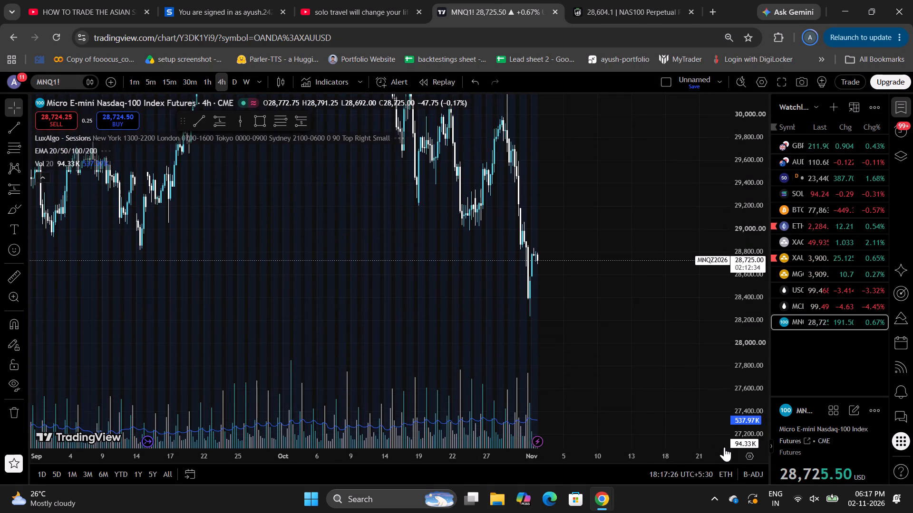
{"action": "left_click_drag", "start_coordinate": [724, 447], "coordinate": [723, 432]}
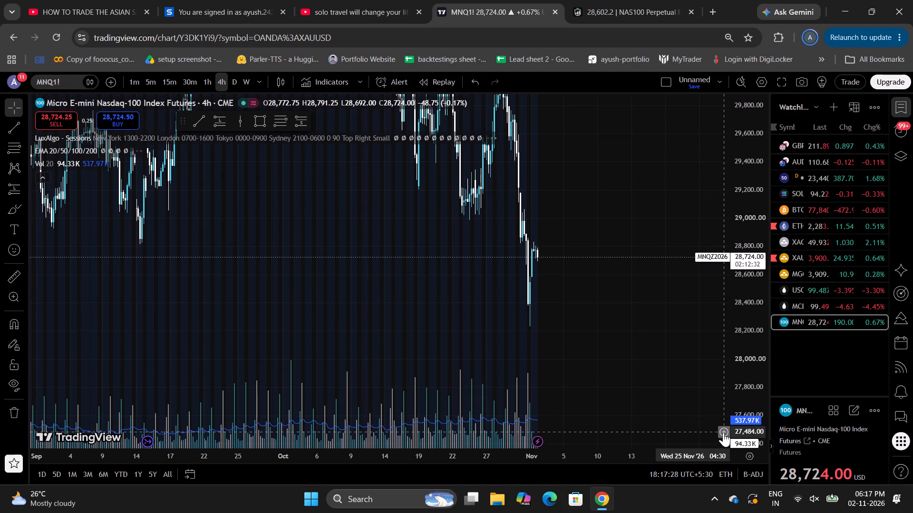
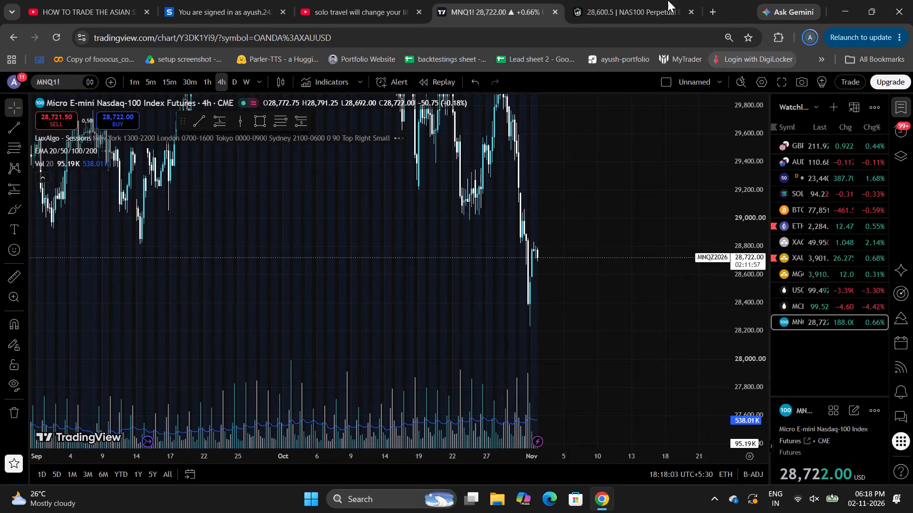
Switch back to the My Funded Perps trading page to check the open NAS100 short position.
{"action": "left_click", "coordinate": [622, 0]}
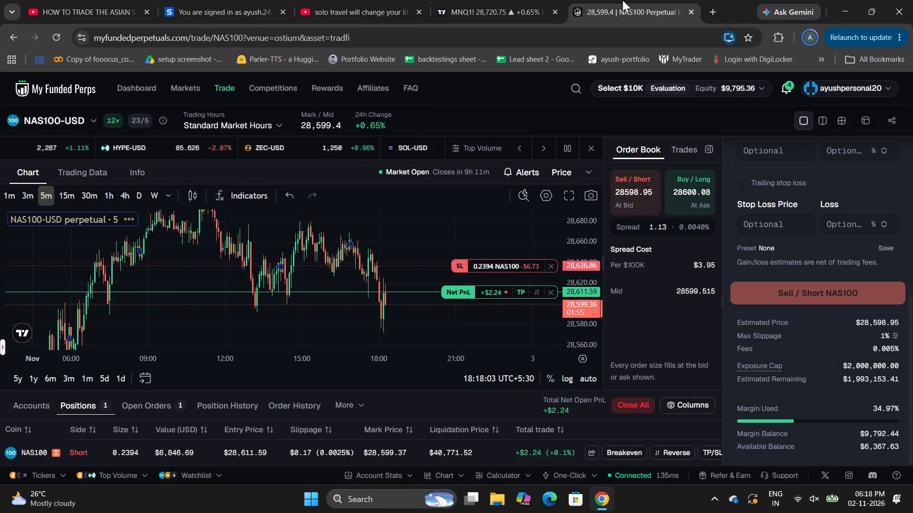
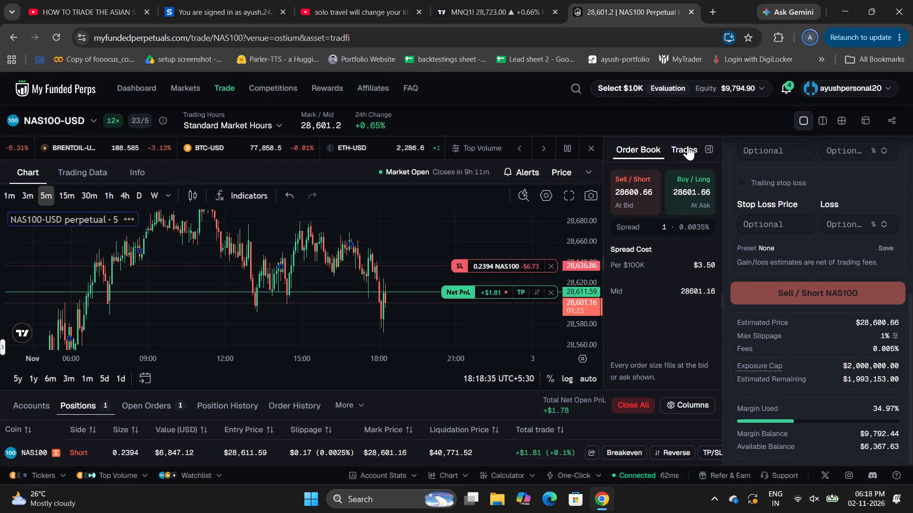
Open the XAU-USD market from the watchlist on the trading page.
{"action": "scroll", "coordinate": [688, 146], "scroll_direction": "left", "scroll_amount": 2}
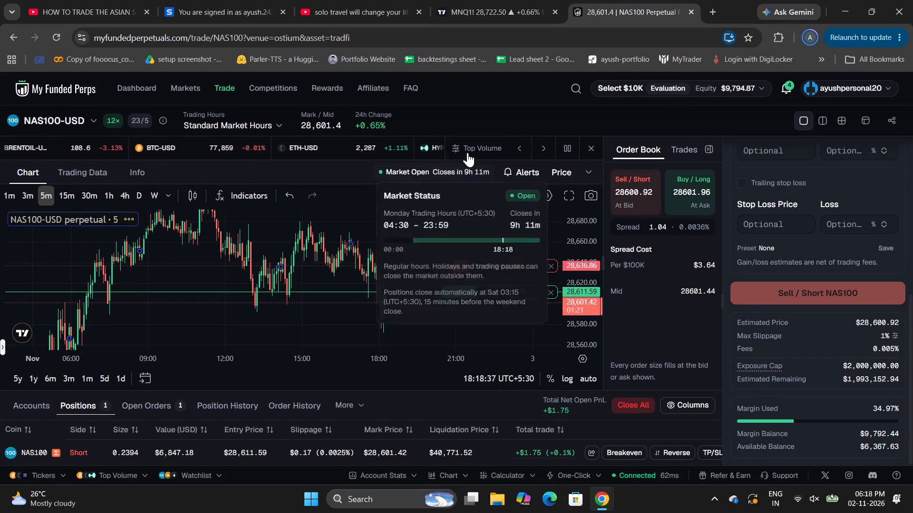
{"action": "scroll", "coordinate": [460, 146], "scroll_direction": "left", "scroll_amount": 2}
{"action": "scroll", "coordinate": [390, 148], "scroll_direction": "left", "scroll_amount": 3}
{"action": "scroll", "coordinate": [390, 148], "scroll_direction": "right", "scroll_amount": 6}
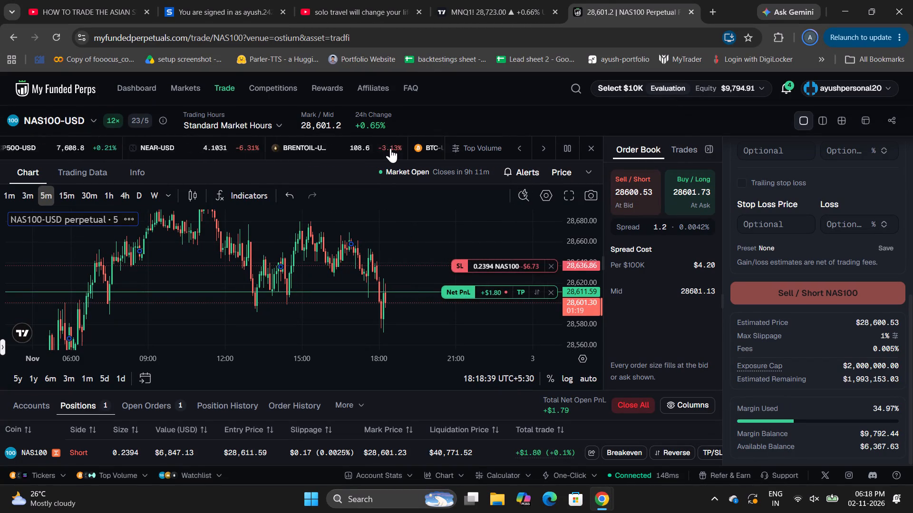
{"action": "left_click", "coordinate": [84, 117]}
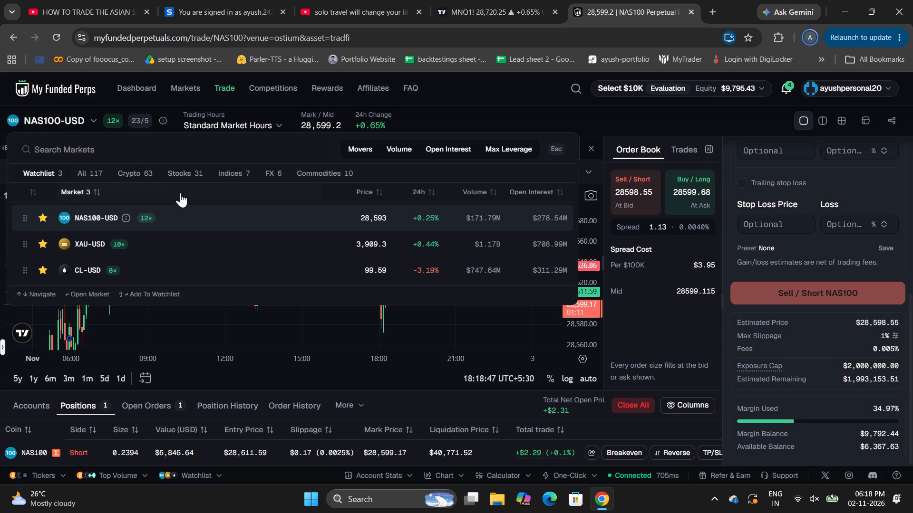
{"action": "left_click", "coordinate": [89, 242]}
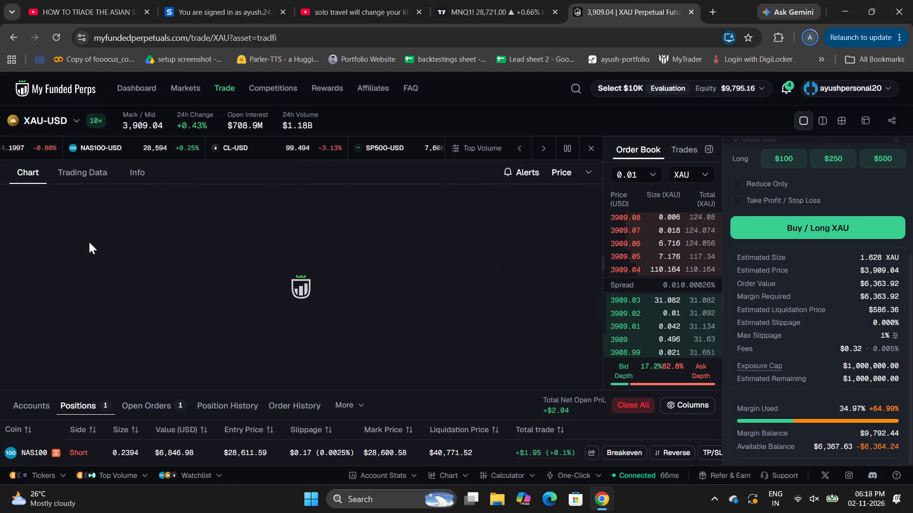
{"action": "left_click_drag", "start_coordinate": [449, 291], "coordinate": [367, 282]}
Switch to TradingView and bring up the gold (XAUUSD) chart on the 5-minute interval with its view reset.
{"action": "left_click", "coordinate": [504, 0]}
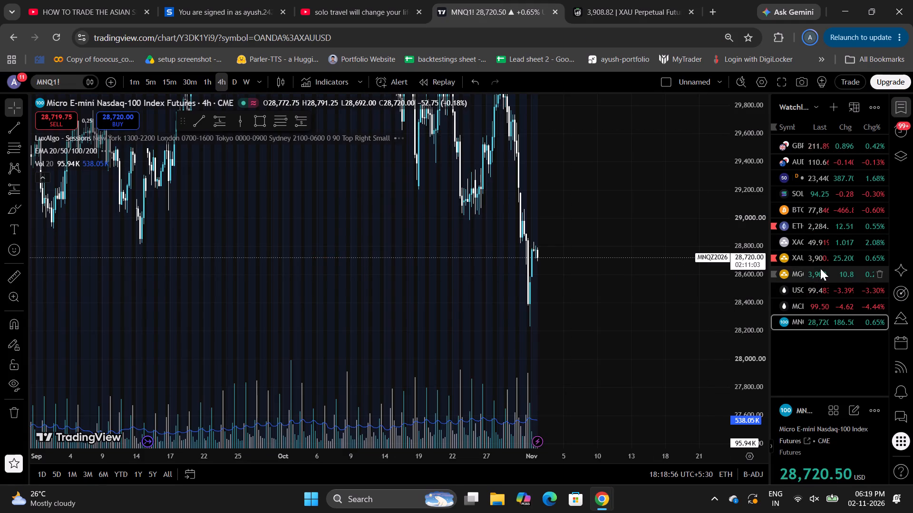
{"action": "left_click", "coordinate": [822, 264]}
{"action": "key", "text": "5"}
{"action": "key", "text": "Return"}
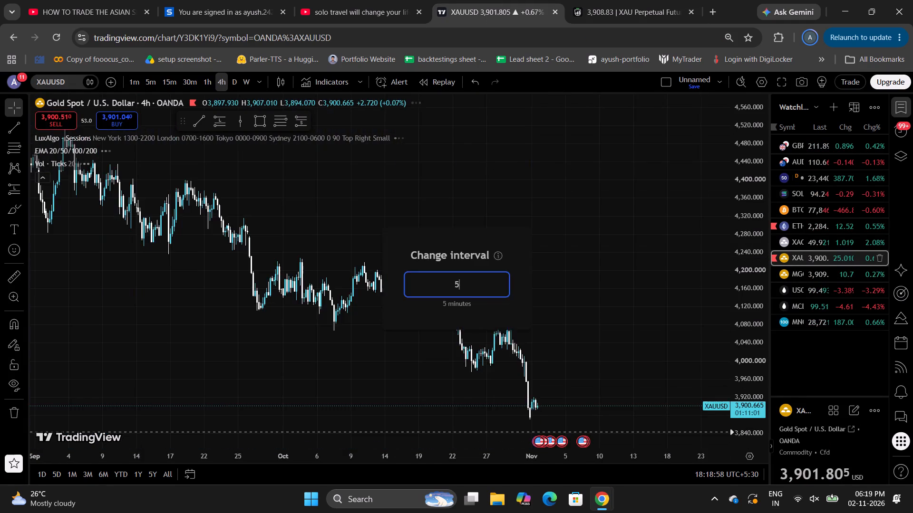
{"action": "right_click", "coordinate": [690, 339]}
{"action": "right_click", "coordinate": [654, 304]}
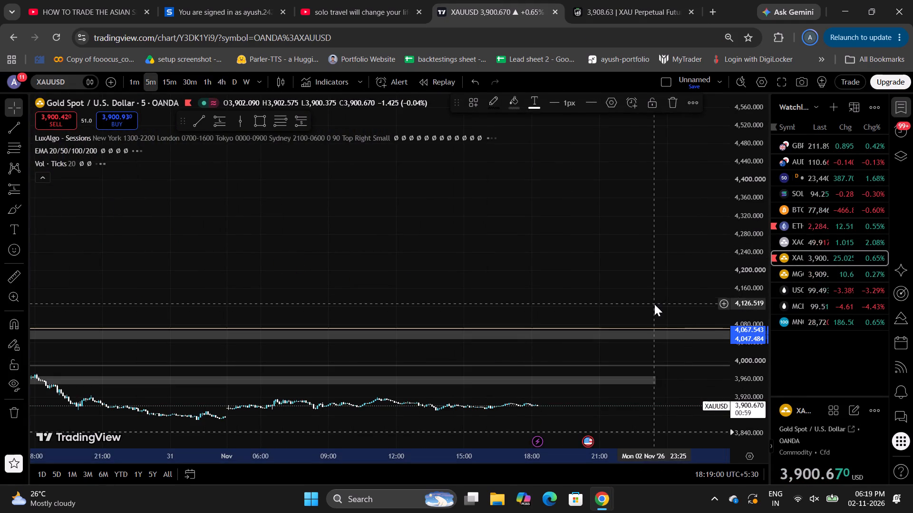
{"action": "left_click", "coordinate": [691, 209]}
{"action": "scroll", "coordinate": [653, 318], "scroll_direction": "up", "scroll_amount": 2}
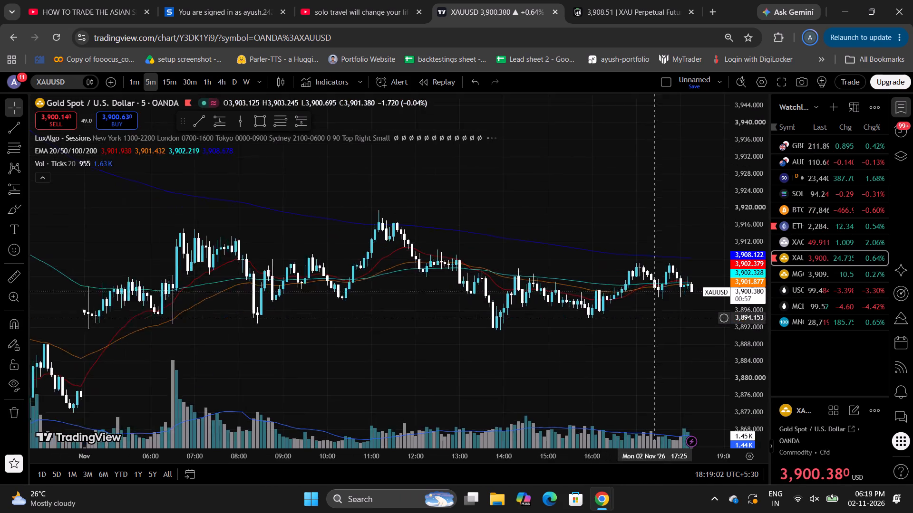
Return to the My Funded Perps XAU-USD page and set the market order's side to Sell / Short.
{"action": "left_click", "coordinate": [612, 0]}
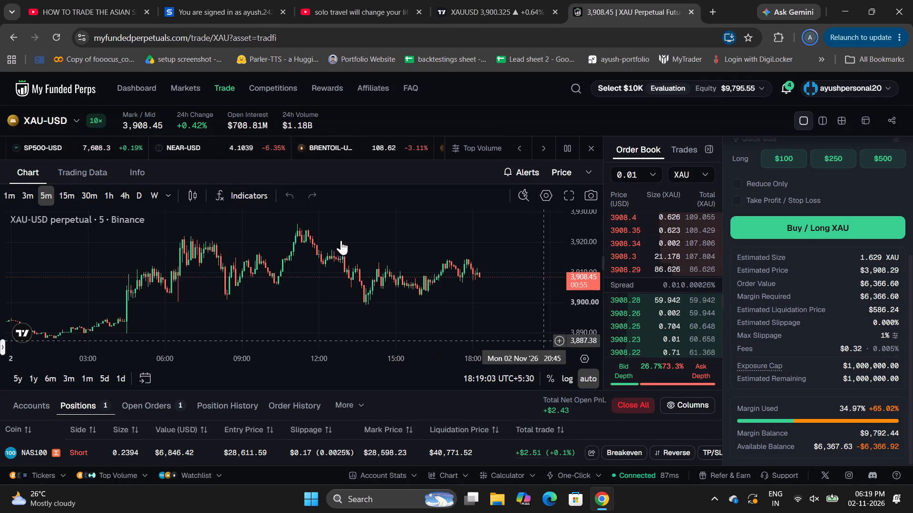
{"action": "scroll", "coordinate": [810, 265], "scroll_direction": "up", "scroll_amount": 3}
{"action": "left_click", "coordinate": [863, 218]}
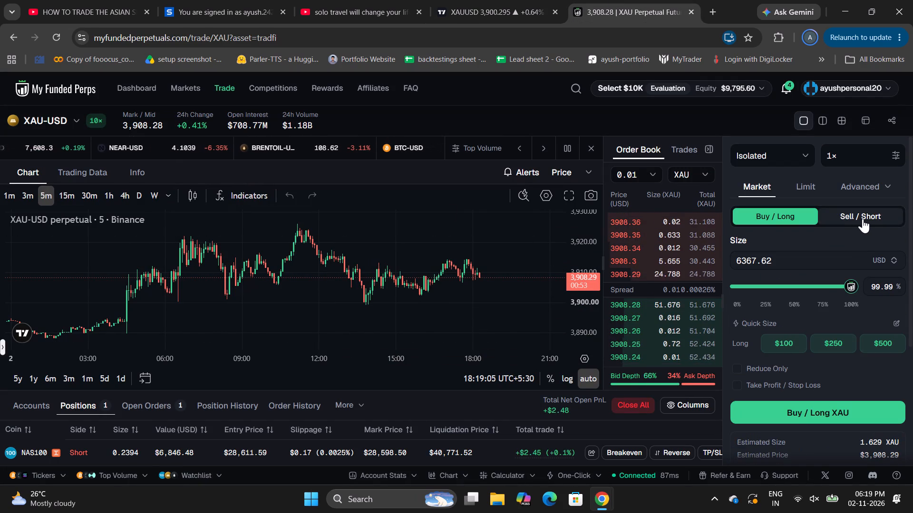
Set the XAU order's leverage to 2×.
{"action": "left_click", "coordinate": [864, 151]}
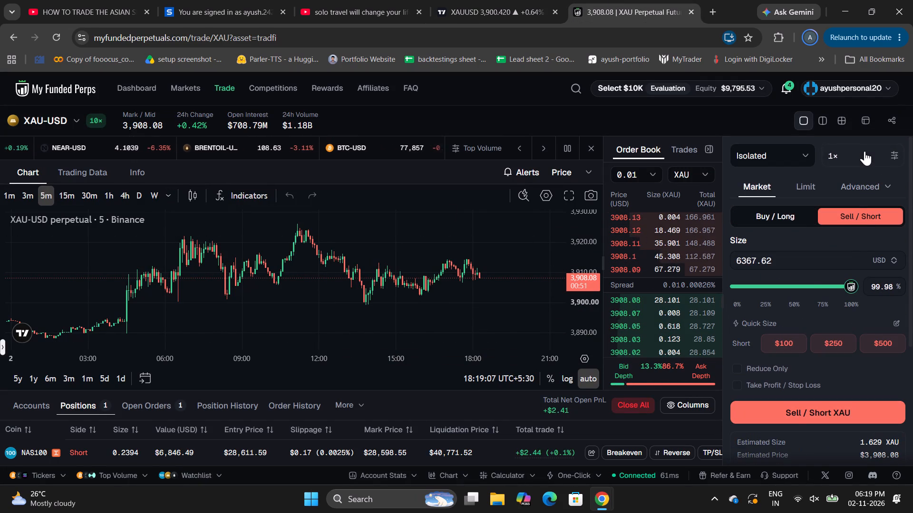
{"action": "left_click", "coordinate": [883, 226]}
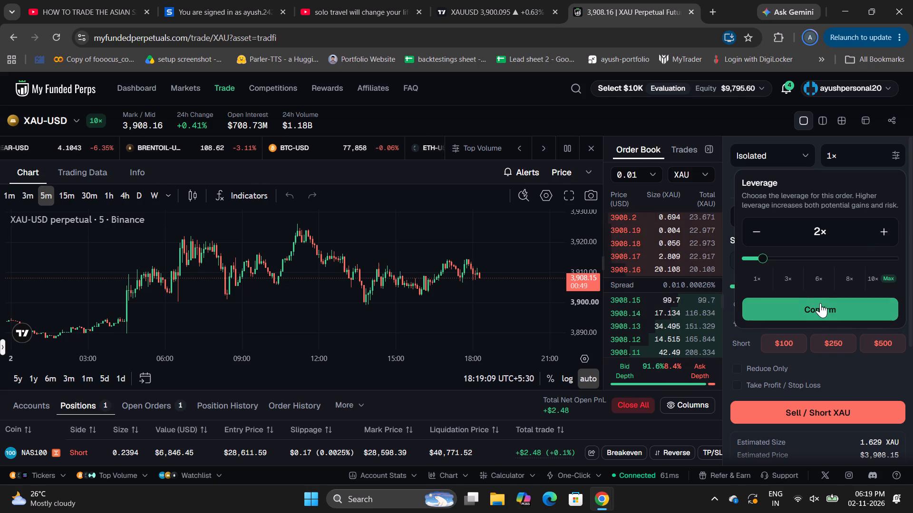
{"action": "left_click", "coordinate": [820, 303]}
Enable Take Profit / Stop Loss on the XAU short order and set the stop loss to a 0.2% loss.
{"action": "scroll", "coordinate": [820, 303], "scroll_direction": "down", "scroll_amount": 1}
{"action": "left_click", "coordinate": [763, 312]}
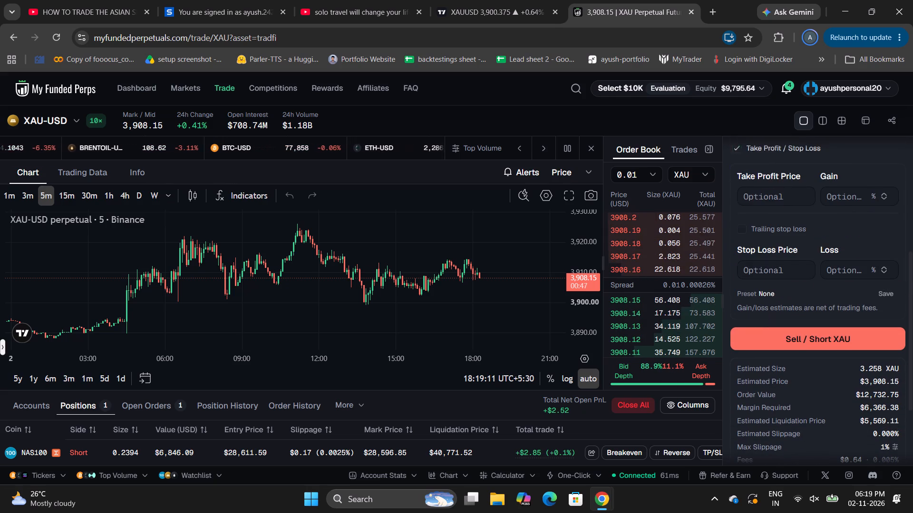
{"action": "left_click", "coordinate": [843, 271]}
{"action": "type", "text": "0.2"}
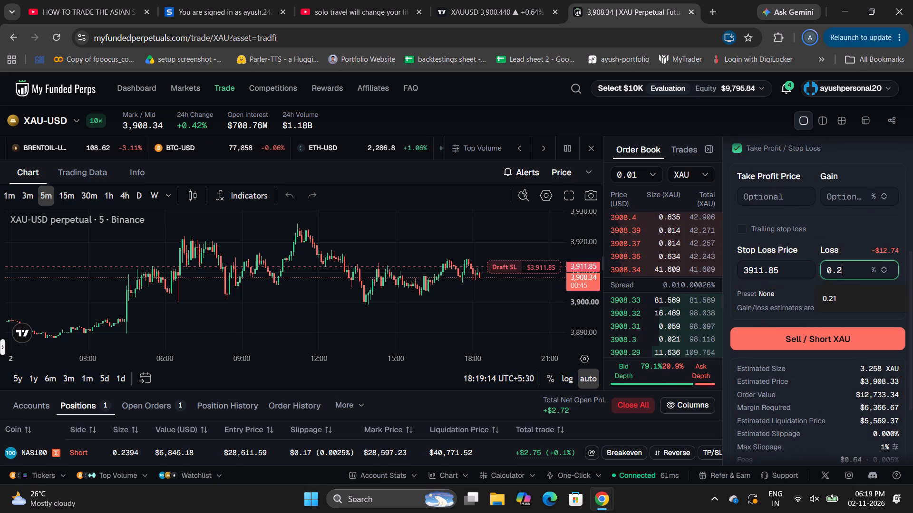
Set the XAU order's leverage to 1×.
{"action": "scroll", "coordinate": [818, 279], "scroll_direction": "up", "scroll_amount": 2}
{"action": "scroll", "coordinate": [814, 222], "scroll_direction": "up", "scroll_amount": 1}
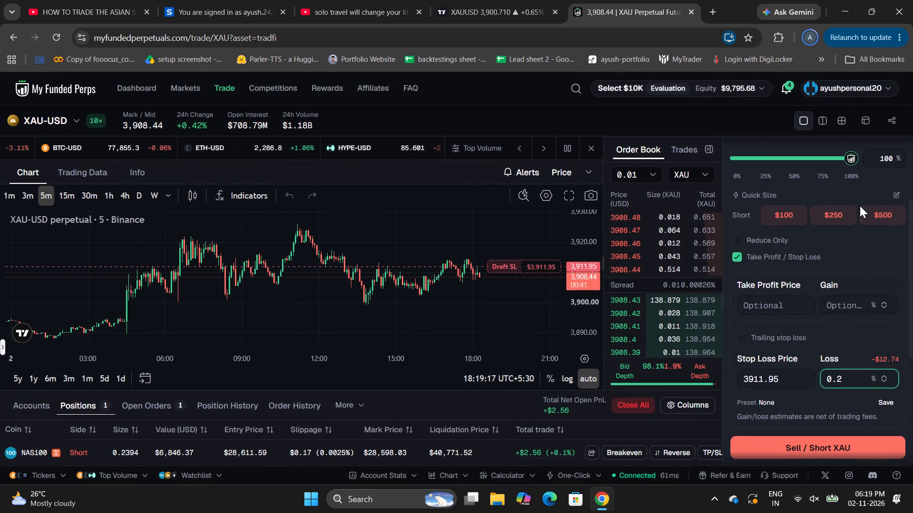
{"action": "scroll", "coordinate": [860, 206], "scroll_direction": "up", "scroll_amount": 2}
{"action": "left_click", "coordinate": [863, 145]}
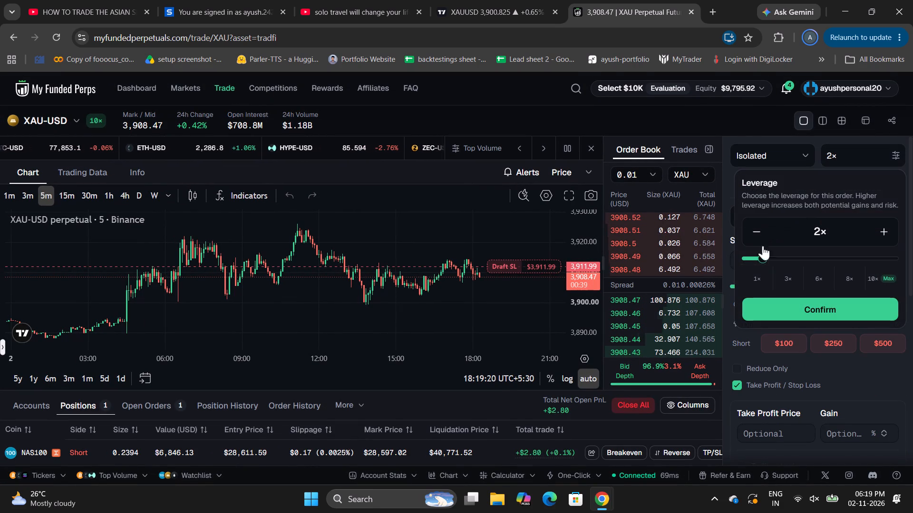
{"action": "left_click", "coordinate": [758, 240]}
{"action": "left_click", "coordinate": [777, 305]}
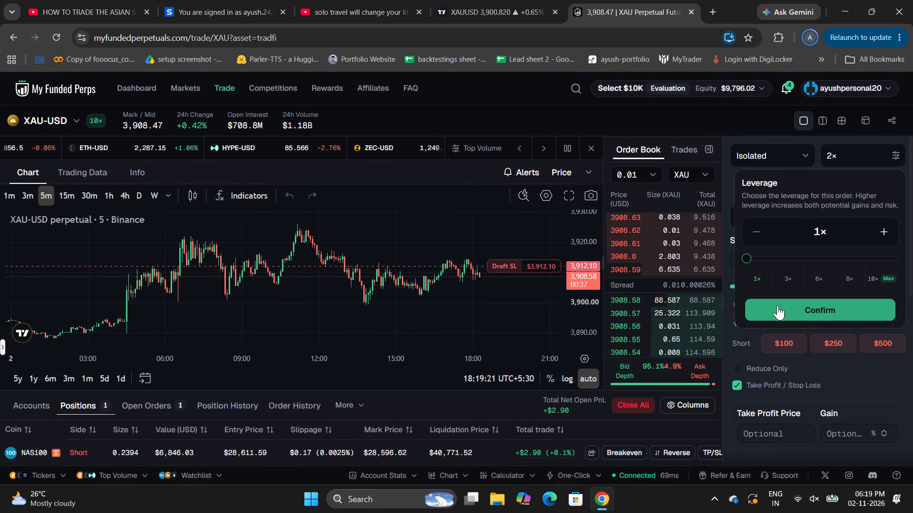
Set the stop loss to a 0.1% loss and submit the XAU market short order.
{"action": "scroll", "coordinate": [793, 348], "scroll_direction": "down", "scroll_amount": 4}
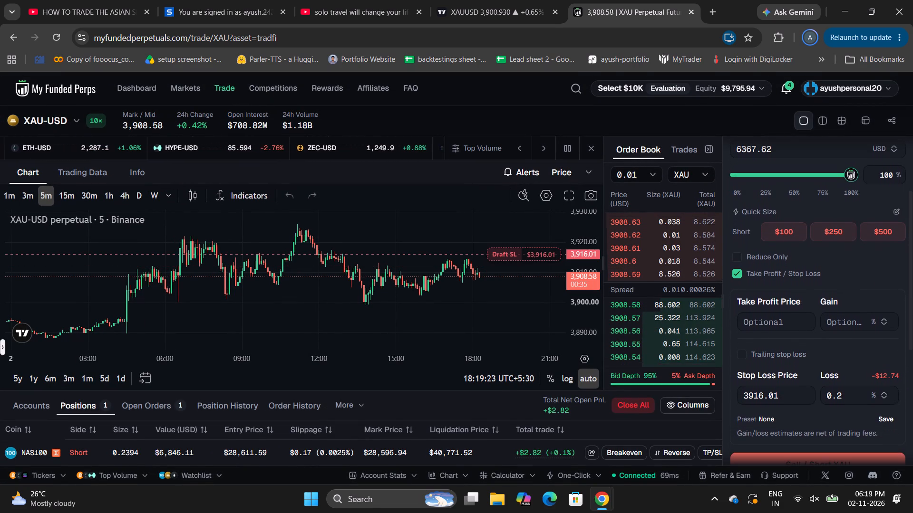
{"action": "left_click", "coordinate": [845, 394]}
{"action": "key", "text": "BackSpace"}
{"action": "key", "text": "1"}
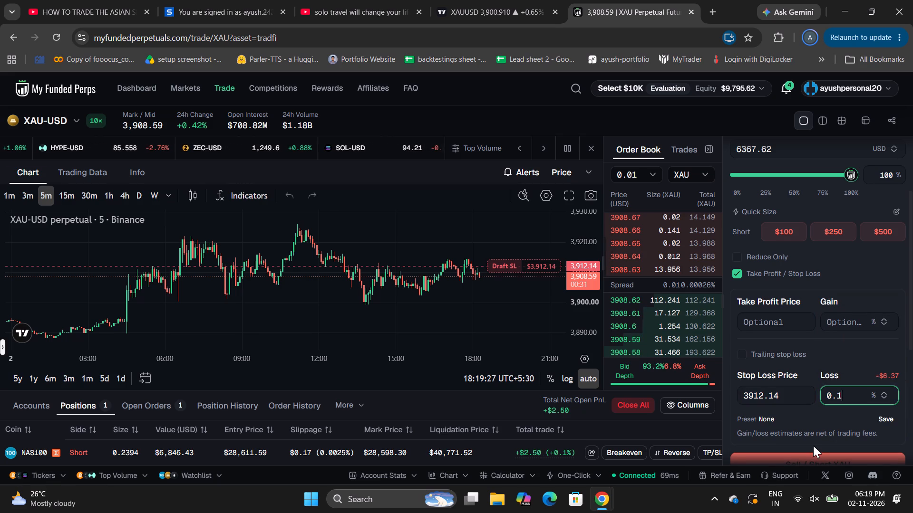
{"action": "scroll", "coordinate": [813, 446], "scroll_direction": "down", "scroll_amount": 1}
{"action": "left_click", "coordinate": [806, 433]}
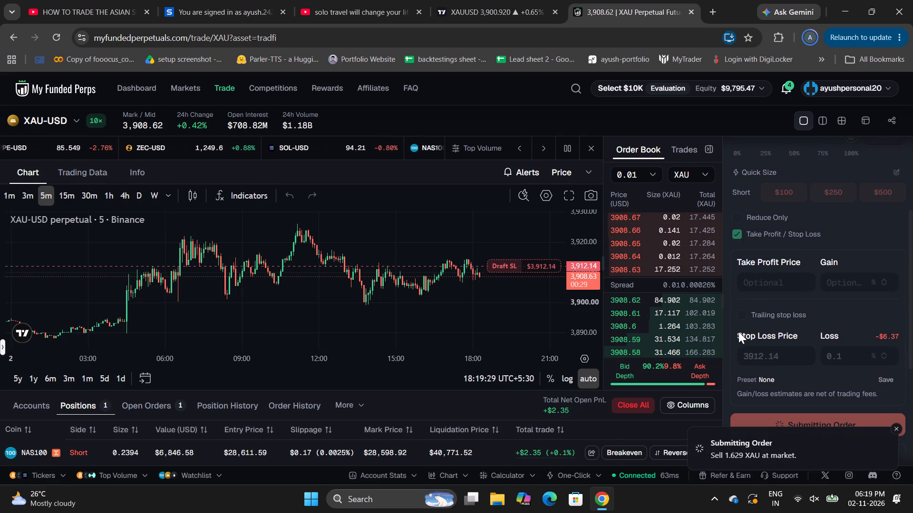
Add a take-profit order at about $3,899.76 to the short XAU position on the chart.
{"action": "left_click_drag", "start_coordinate": [588, 325], "coordinate": [583, 282]}
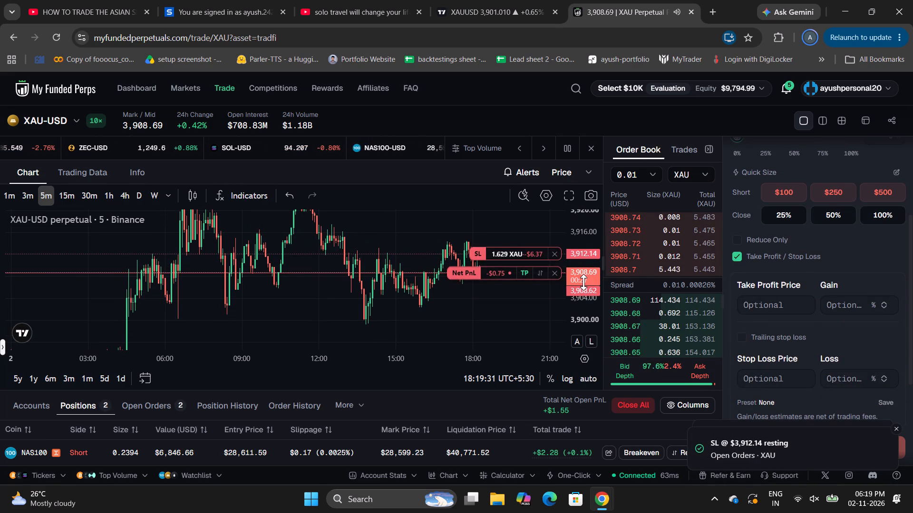
{"action": "left_click_drag", "start_coordinate": [583, 282], "coordinate": [583, 285]}
{"action": "scroll", "coordinate": [473, 289], "scroll_direction": "up", "scroll_amount": 3}
{"action": "left_click_drag", "start_coordinate": [479, 310], "coordinate": [390, 286]}
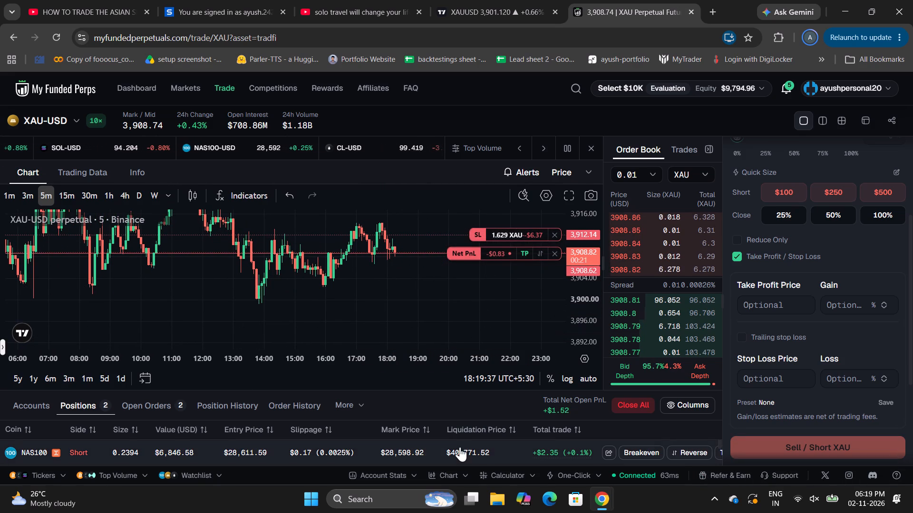
{"action": "scroll", "coordinate": [460, 447], "scroll_direction": "down", "scroll_amount": 2}
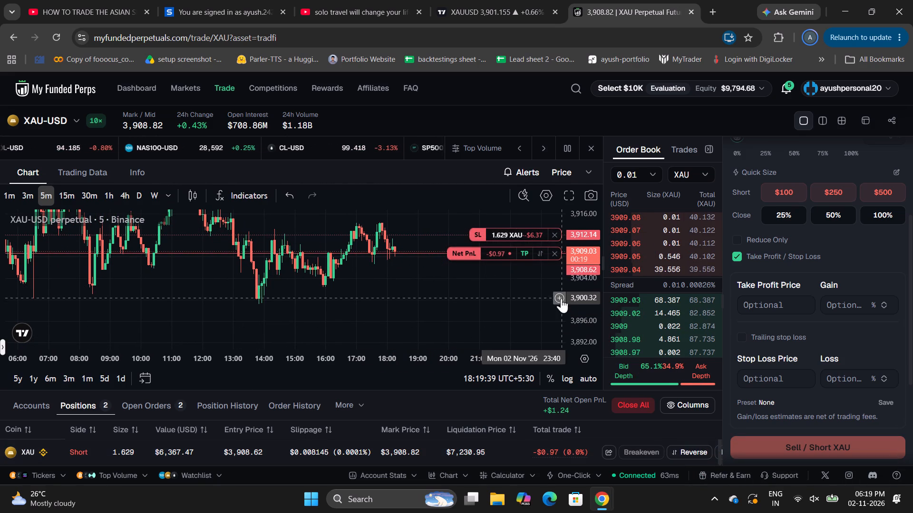
{"action": "left_click_drag", "start_coordinate": [566, 301], "coordinate": [572, 265]}
{"action": "left_click_drag", "start_coordinate": [526, 239], "coordinate": [449, 311]}
{"action": "left_click_drag", "start_coordinate": [592, 254], "coordinate": [585, 282]}
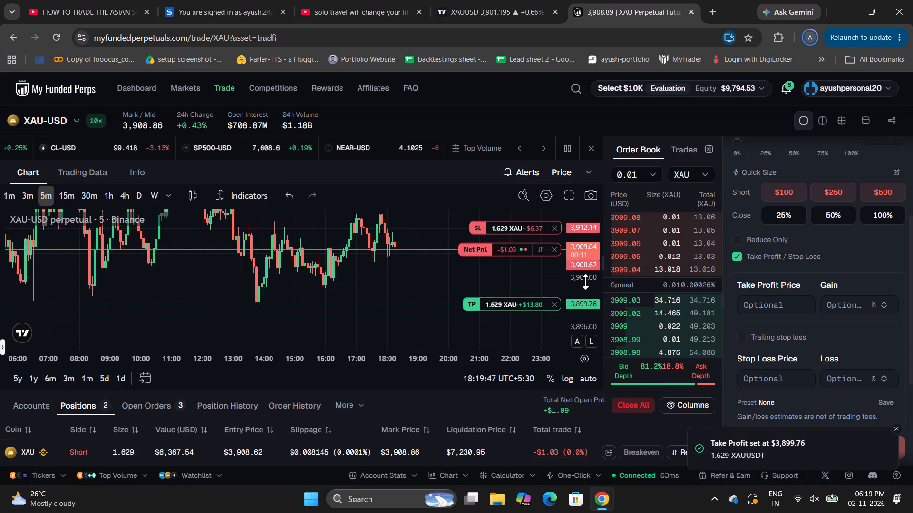
{"action": "left_click_drag", "start_coordinate": [585, 282], "coordinate": [585, 283]}
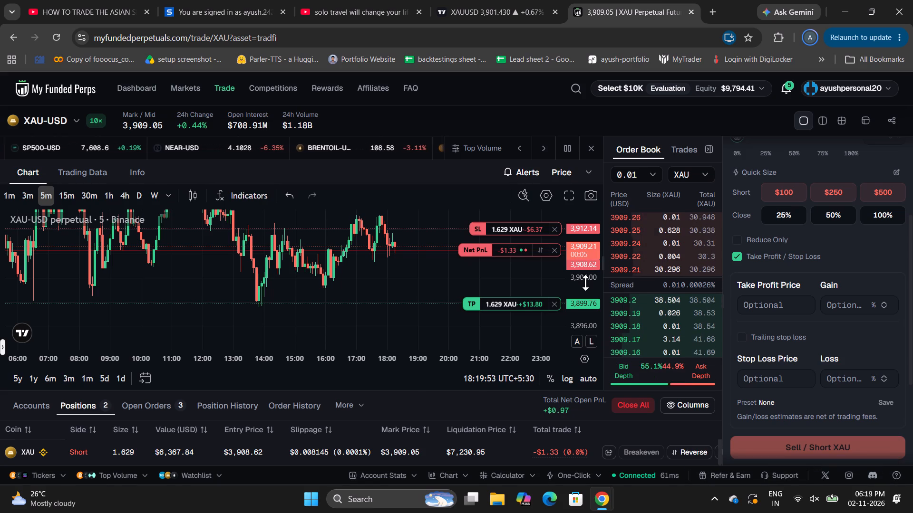
Lower the XAU take-profit order on the chart to about $3,894.48.
{"action": "left_click_drag", "start_coordinate": [502, 302], "coordinate": [488, 327]}
{"action": "left_click_drag", "start_coordinate": [478, 291], "coordinate": [462, 252]}
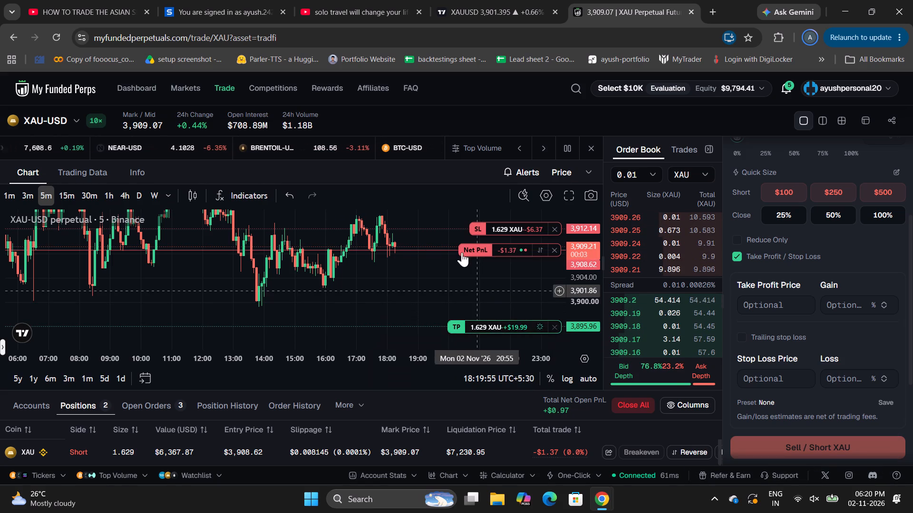
{"action": "left_click_drag", "start_coordinate": [462, 252], "coordinate": [455, 239]}
{"action": "left_click_drag", "start_coordinate": [476, 308], "coordinate": [458, 315]}
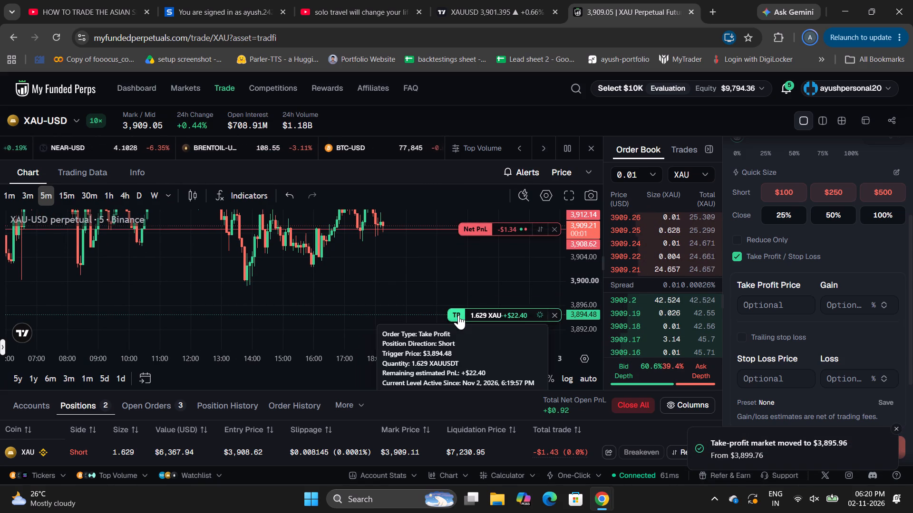
Partially close the short XAU position at market with a close size of about 61.46%.
{"action": "scroll", "coordinate": [355, 445], "scroll_direction": "up", "scroll_amount": 1}
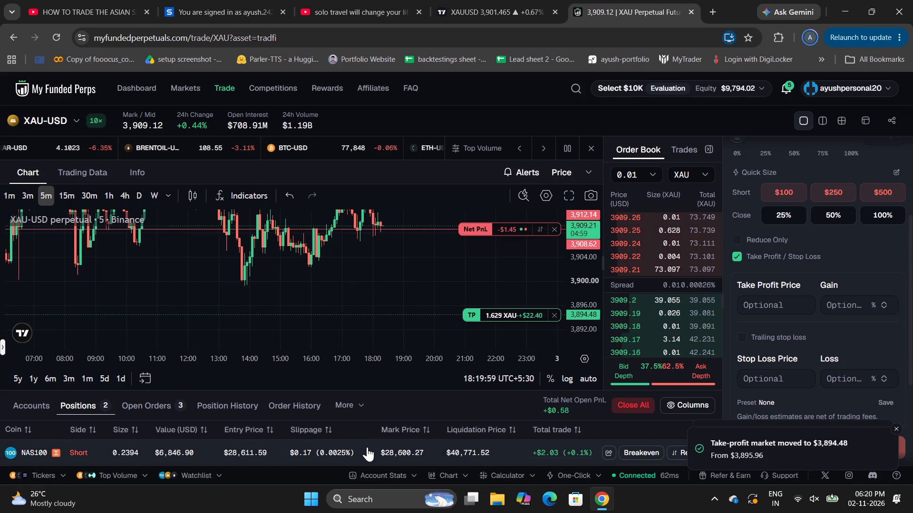
{"action": "scroll", "coordinate": [367, 447], "scroll_direction": "down", "scroll_amount": 2}
{"action": "scroll", "coordinate": [445, 449], "scroll_direction": "left", "scroll_amount": 4}
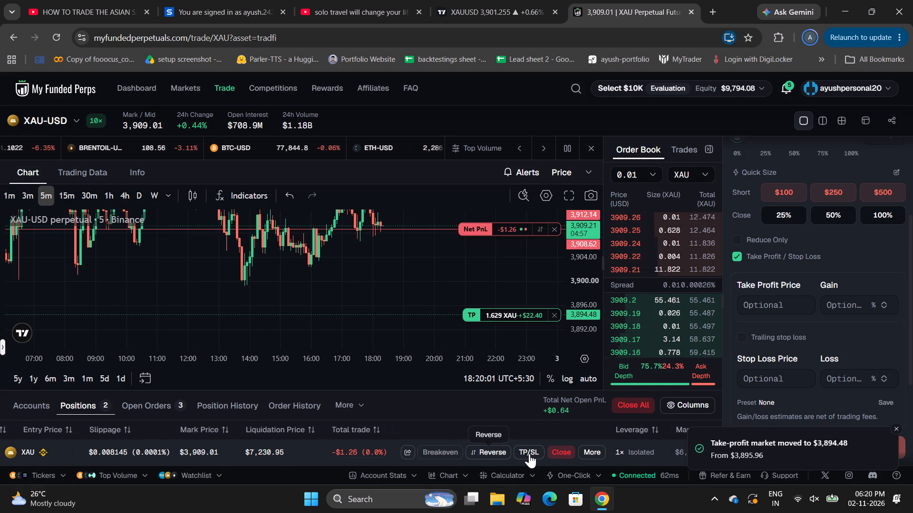
{"action": "left_click", "coordinate": [569, 450]}
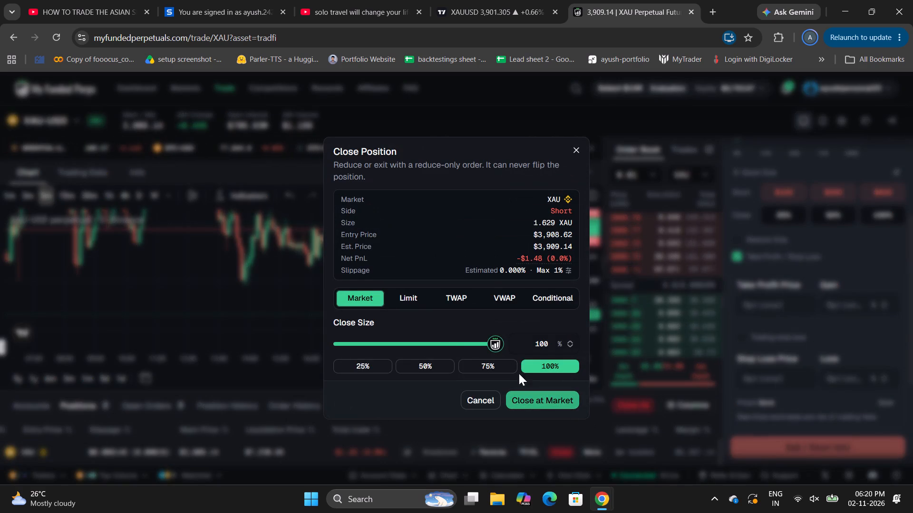
{"action": "left_click", "coordinate": [436, 339]}
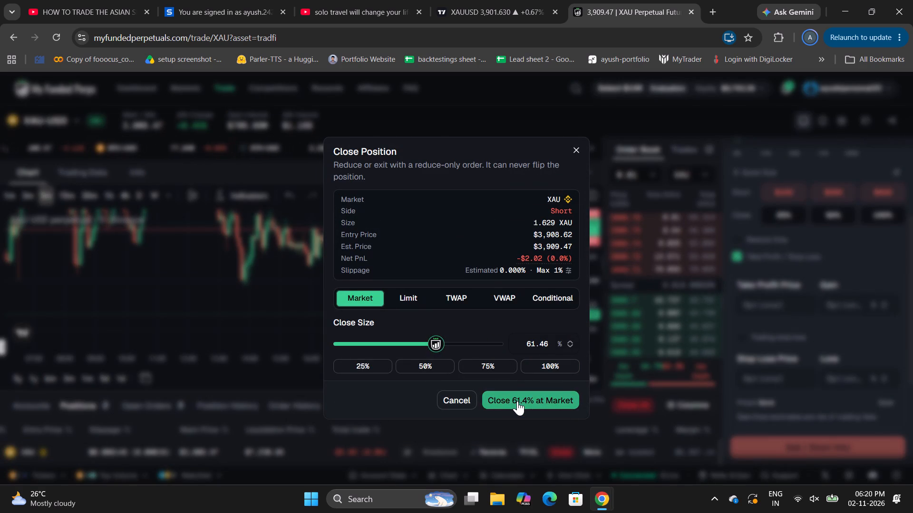
{"action": "left_click", "coordinate": [517, 401]}
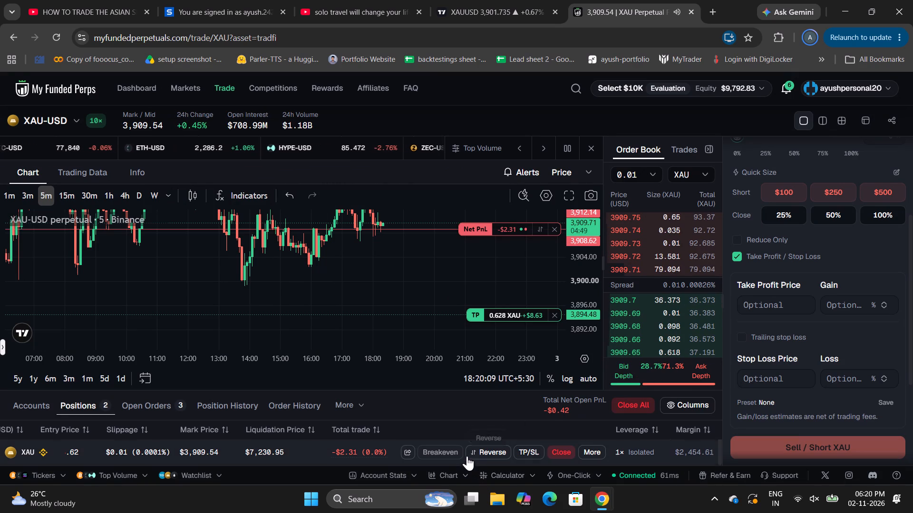
Review the open NAS100 position and monitor XAU price action against the stop-loss and entry levels.
{"action": "scroll", "coordinate": [464, 450], "scroll_direction": "up", "scroll_amount": 4}
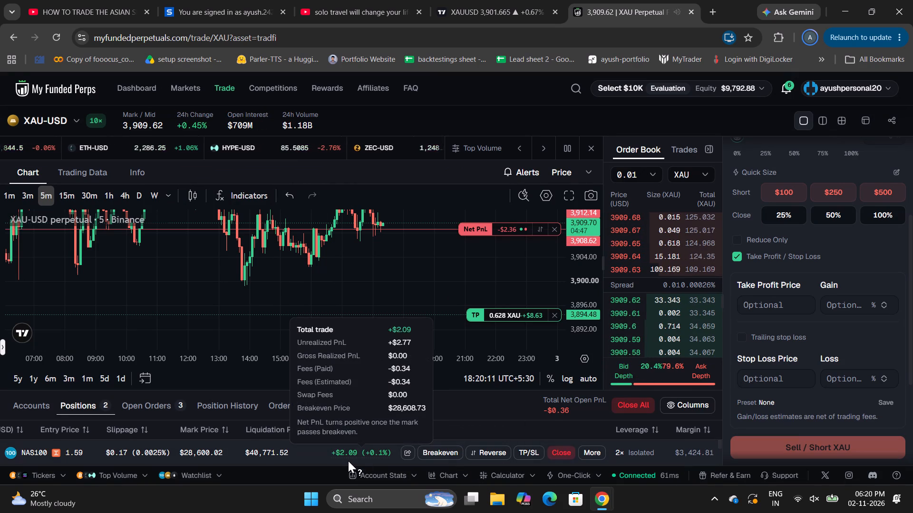
{"action": "left_click", "coordinate": [347, 459]}
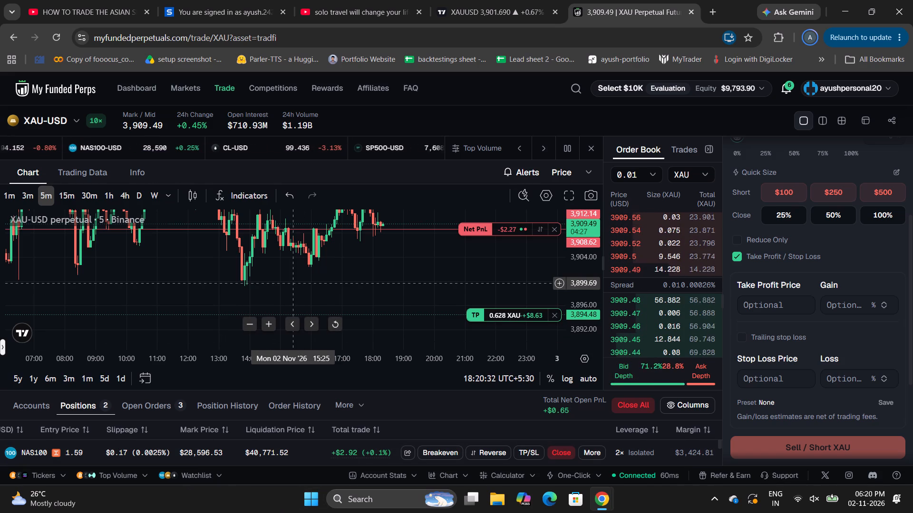
{"action": "left_click_drag", "start_coordinate": [291, 283], "coordinate": [270, 308]}
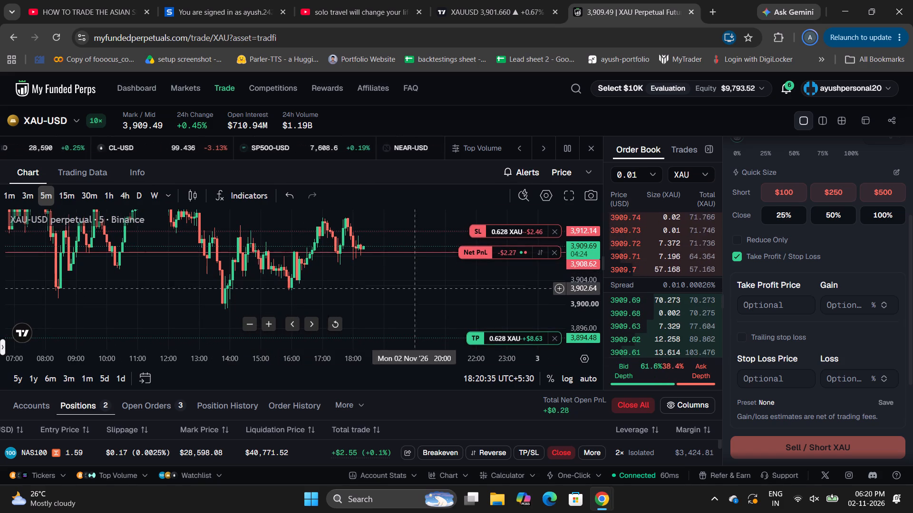
{"action": "left_click_drag", "start_coordinate": [575, 292], "coordinate": [583, 254]}
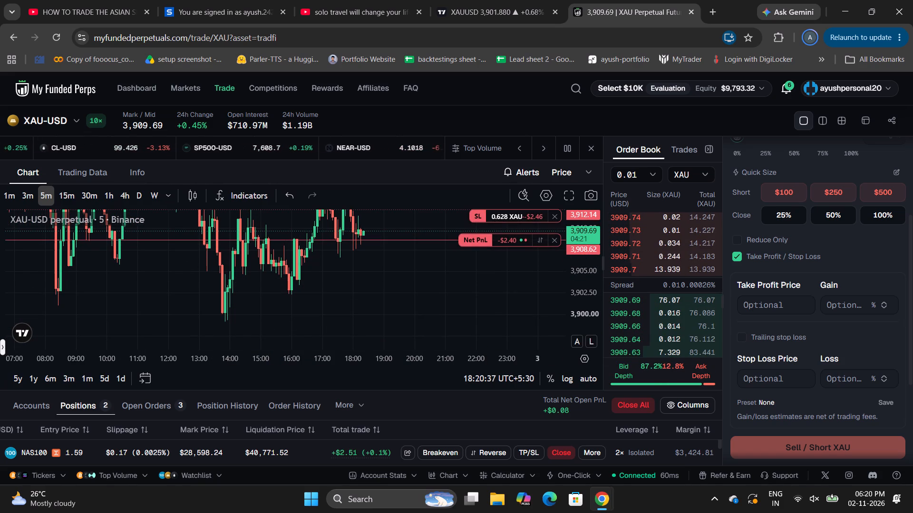
{"action": "left_click_drag", "start_coordinate": [488, 269], "coordinate": [468, 311]}
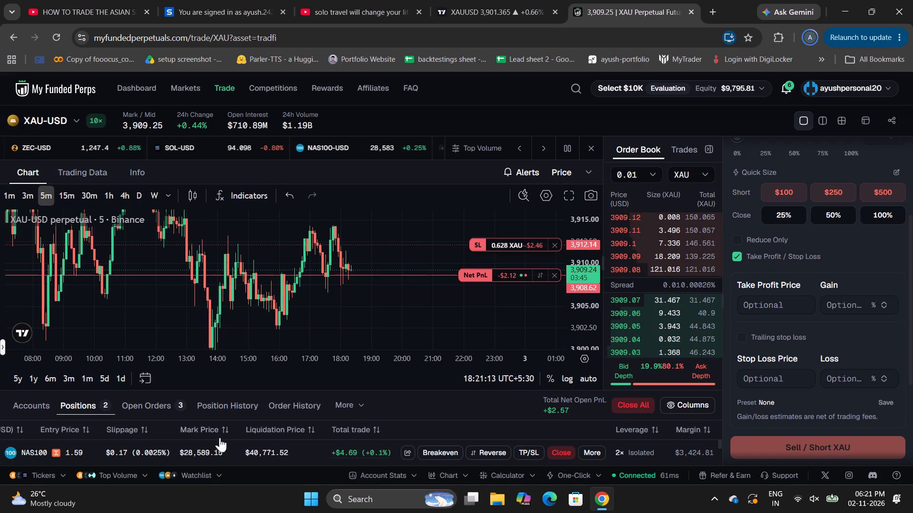
Open the NAS100 market from its row among the open positions.
{"action": "left_click", "coordinate": [176, 448]}
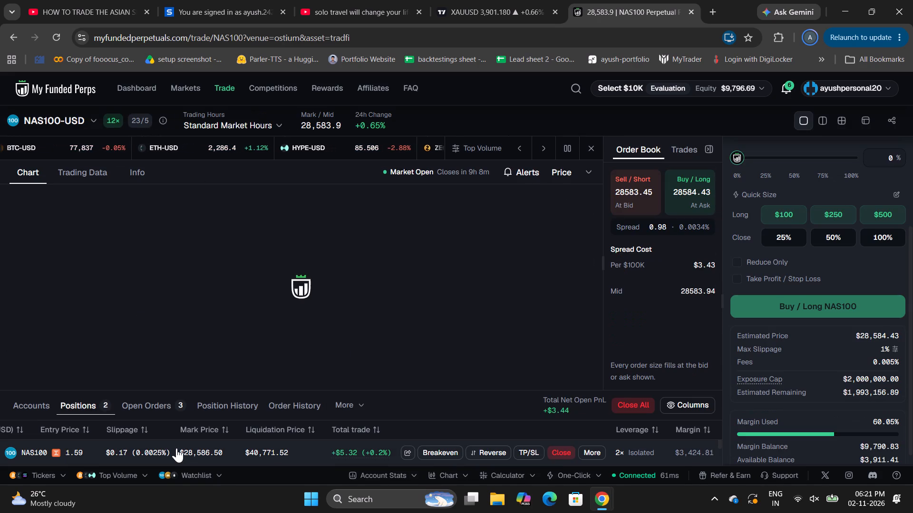
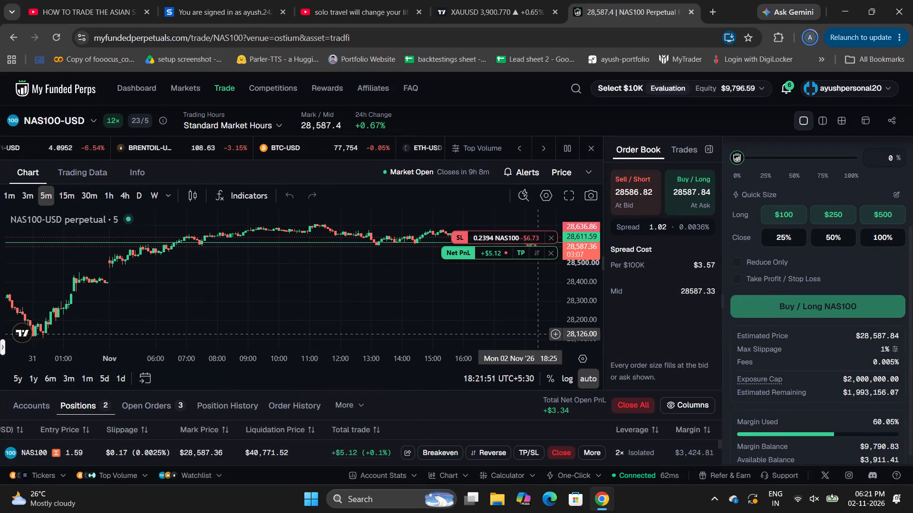
Examine the NAS100 5-minute price action around the short position's entry and stop-loss levels.
{"action": "left_click_drag", "start_coordinate": [568, 308], "coordinate": [566, 255]}
{"action": "left_click_drag", "start_coordinate": [436, 280], "coordinate": [268, 321]}
{"action": "left_click_drag", "start_coordinate": [576, 291], "coordinate": [582, 230]}
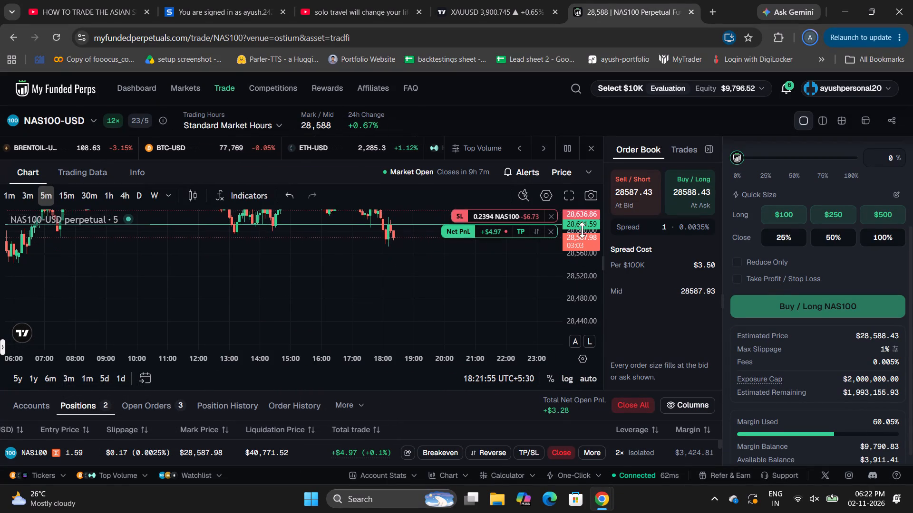
{"action": "left_click_drag", "start_coordinate": [582, 230], "coordinate": [582, 230]}
Open the XAU market from its open position and examine recent 5-minute price action against the entry, stop-loss and take-profit levels.
{"action": "scroll", "coordinate": [342, 450], "scroll_direction": "down", "scroll_amount": 1}
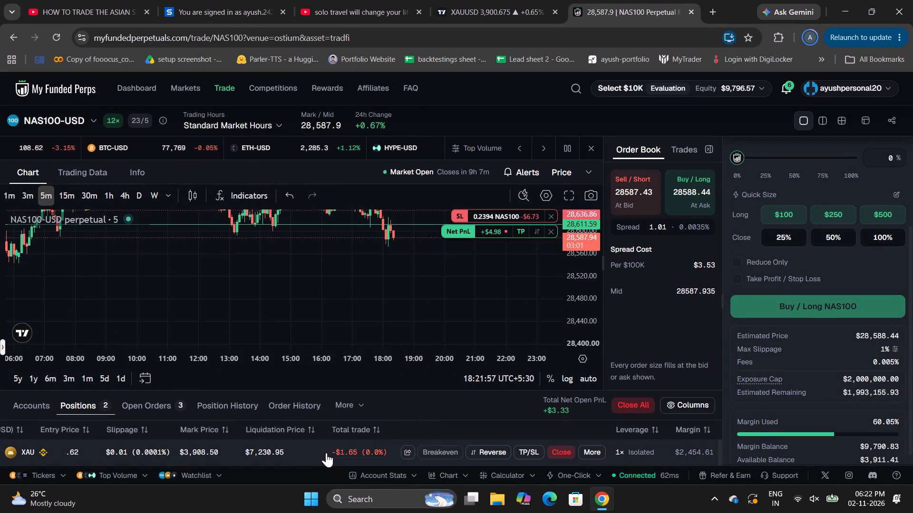
{"action": "left_click", "coordinate": [326, 453]}
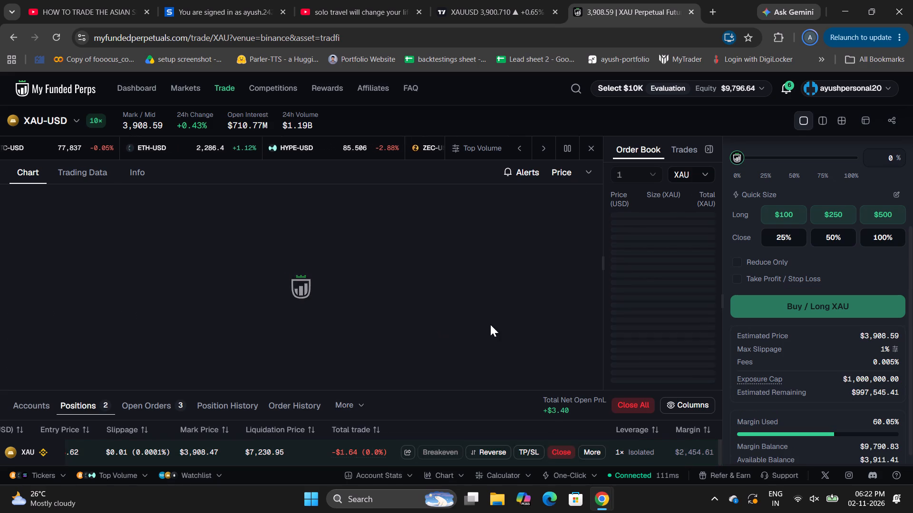
{"action": "left_click_drag", "start_coordinate": [447, 308], "coordinate": [390, 314]}
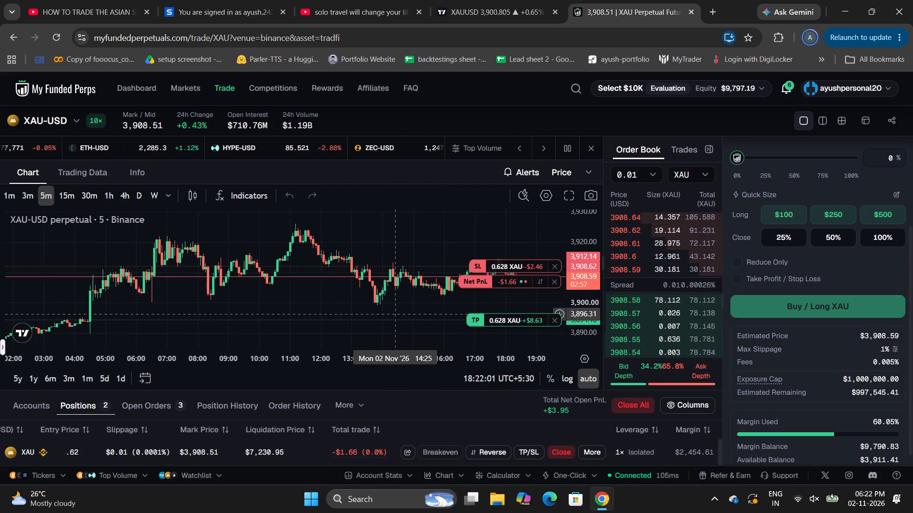
{"action": "left_click_drag", "start_coordinate": [390, 314], "coordinate": [391, 299]}
{"action": "left_click_drag", "start_coordinate": [391, 299], "coordinate": [363, 299]}
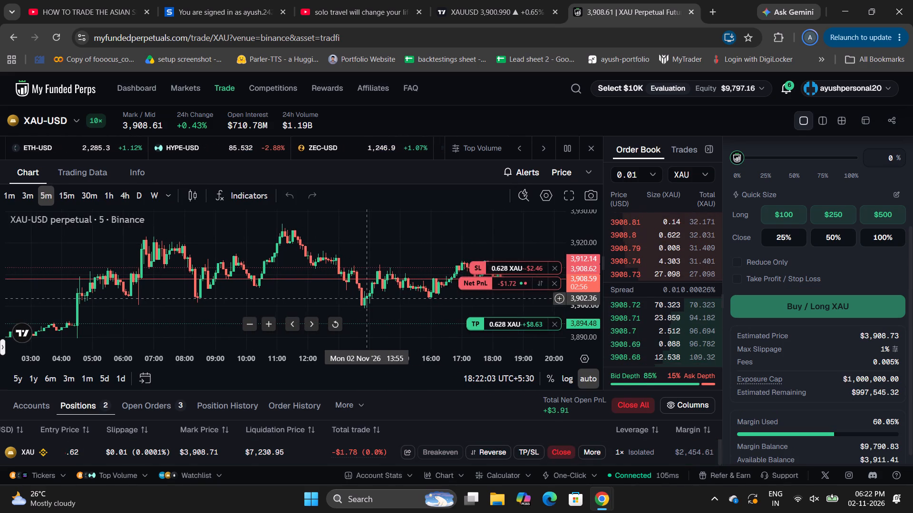
{"action": "left_click_drag", "start_coordinate": [363, 299], "coordinate": [315, 313]}
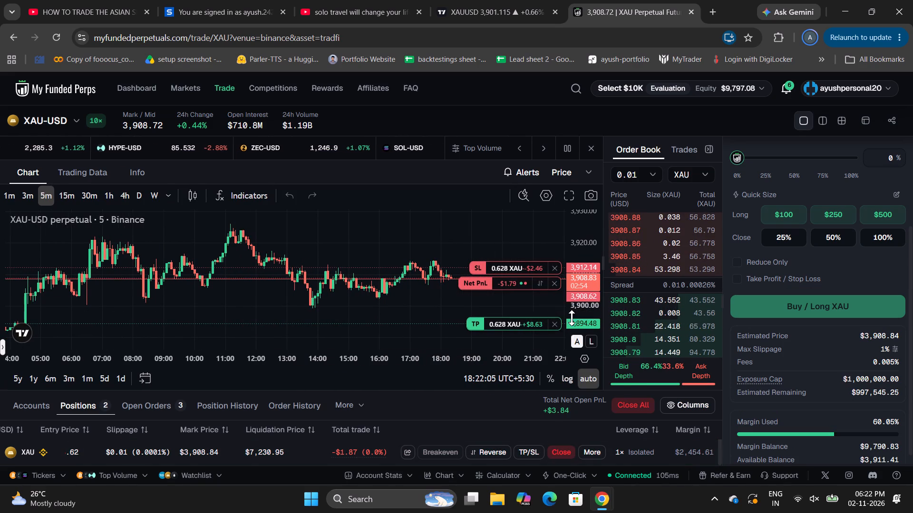
{"action": "left_click_drag", "start_coordinate": [572, 318], "coordinate": [575, 251]}
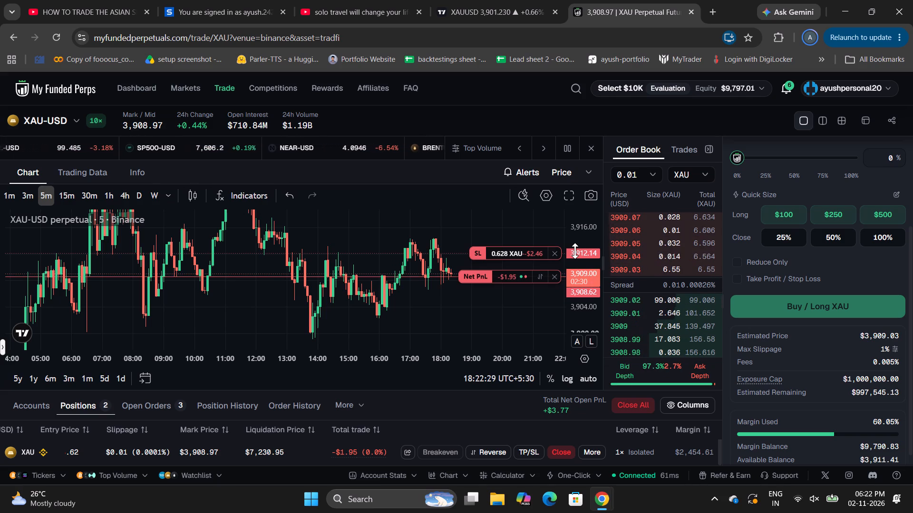
{"action": "left_click_drag", "start_coordinate": [593, 297], "coordinate": [587, 287]}
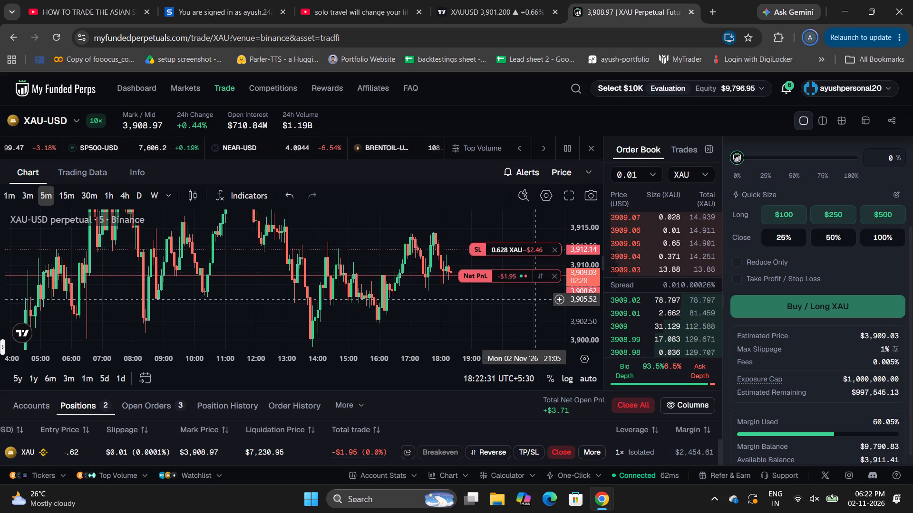
{"action": "left_click_drag", "start_coordinate": [482, 300], "coordinate": [458, 285]}
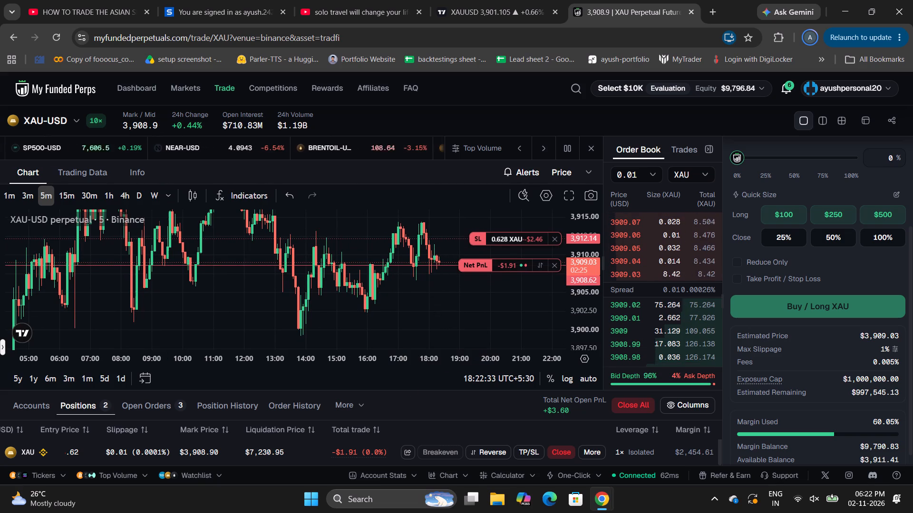
Return to the NAS100 market from its open position and inspect the latest candles near the entry and stop-loss levels.
{"action": "scroll", "coordinate": [326, 451], "scroll_direction": "up", "scroll_amount": 2}
{"action": "left_click", "coordinate": [326, 451]}
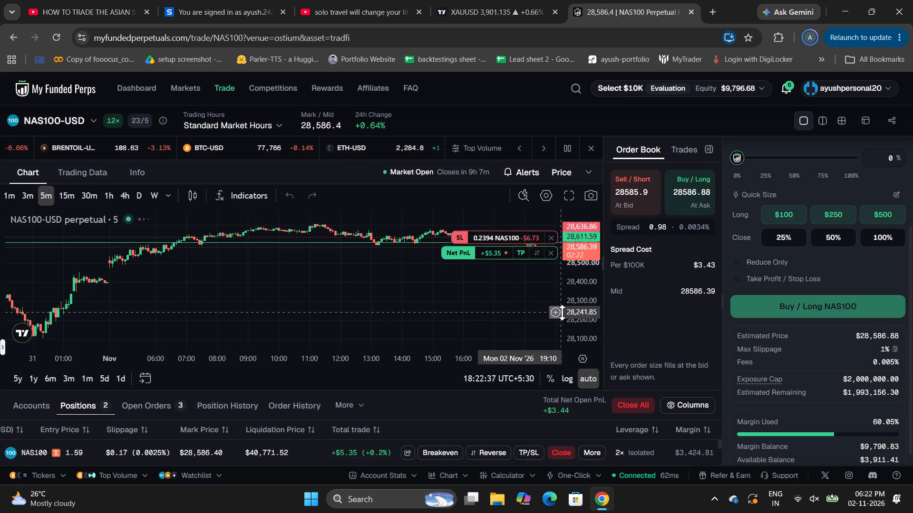
{"action": "left_click_drag", "start_coordinate": [562, 313], "coordinate": [565, 235]}
{"action": "left_click_drag", "start_coordinate": [516, 245], "coordinate": [413, 306]}
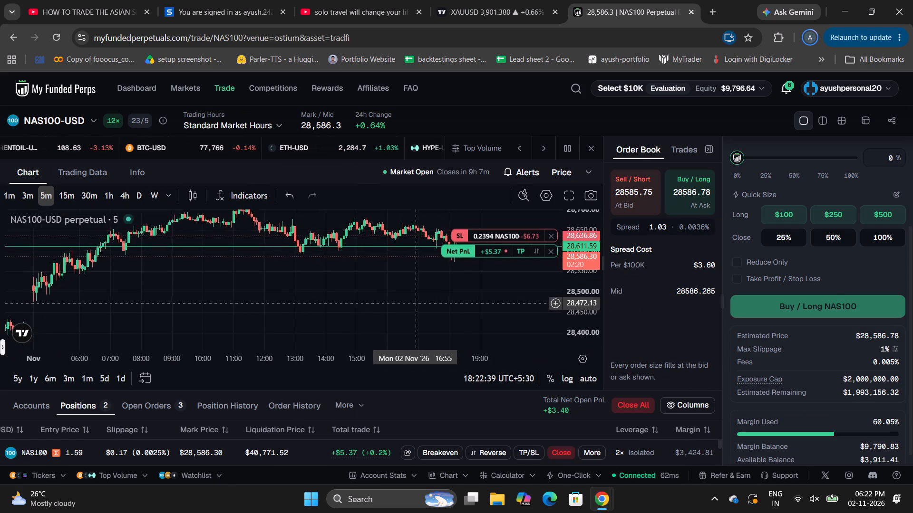
{"action": "left_click_drag", "start_coordinate": [413, 306], "coordinate": [351, 335]}
Switch to the XAUUSD 5-minute chart on TradingView.
{"action": "left_click", "coordinate": [496, 0]}
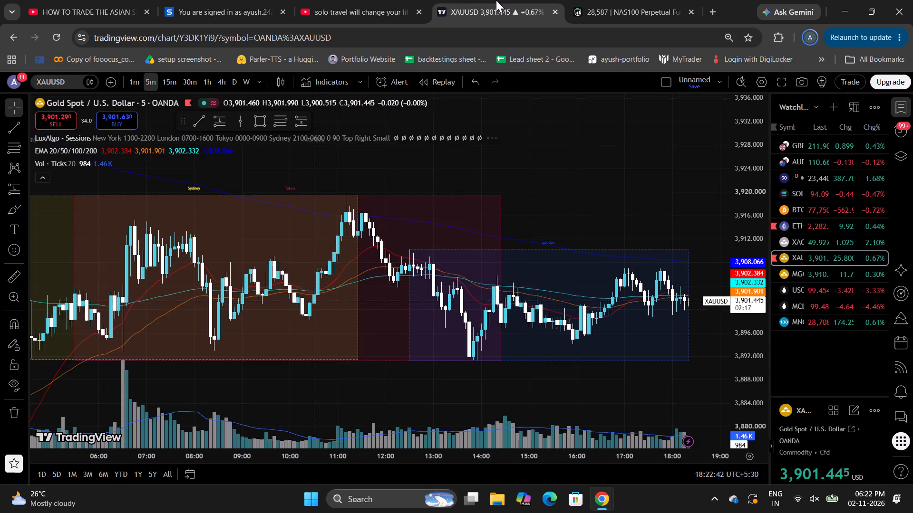
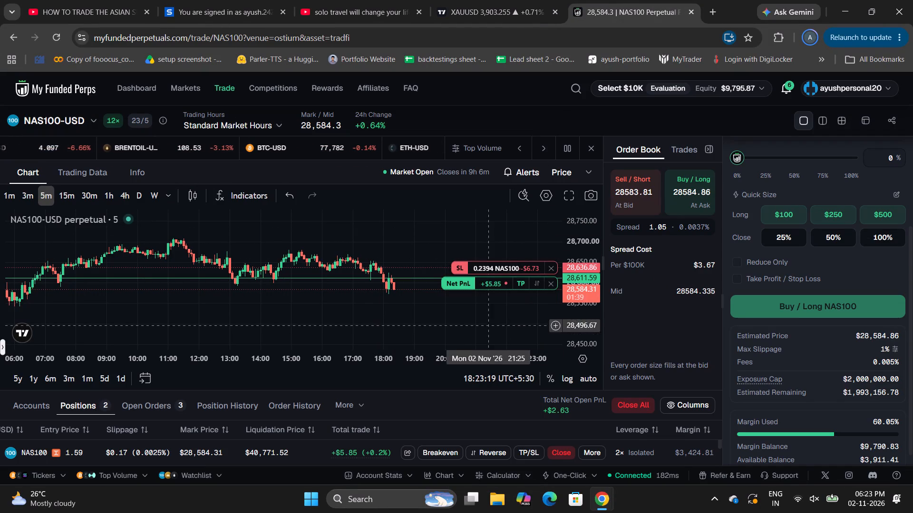
Open the XAU market from its open position and examine the 5-minute candles around the short's entry and stop-loss levels.
{"action": "scroll", "coordinate": [324, 457], "scroll_direction": "down", "scroll_amount": 3}
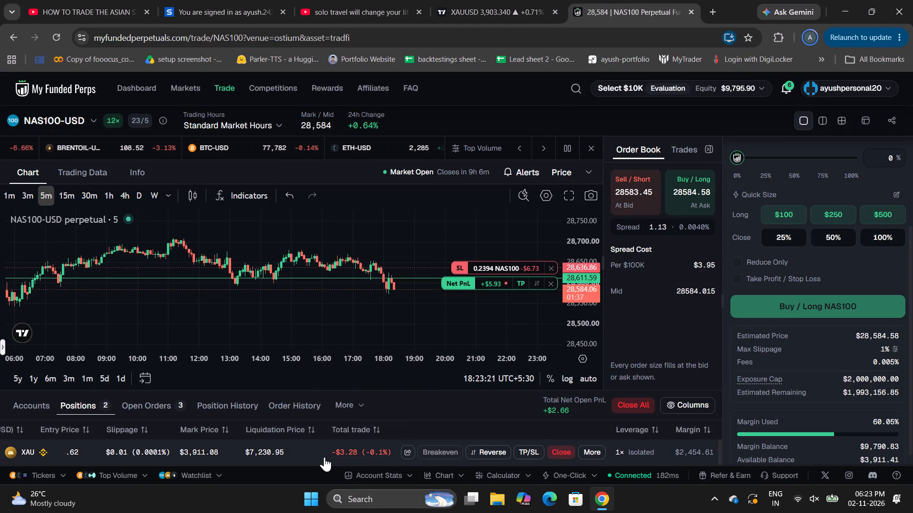
{"action": "left_click", "coordinate": [324, 457]}
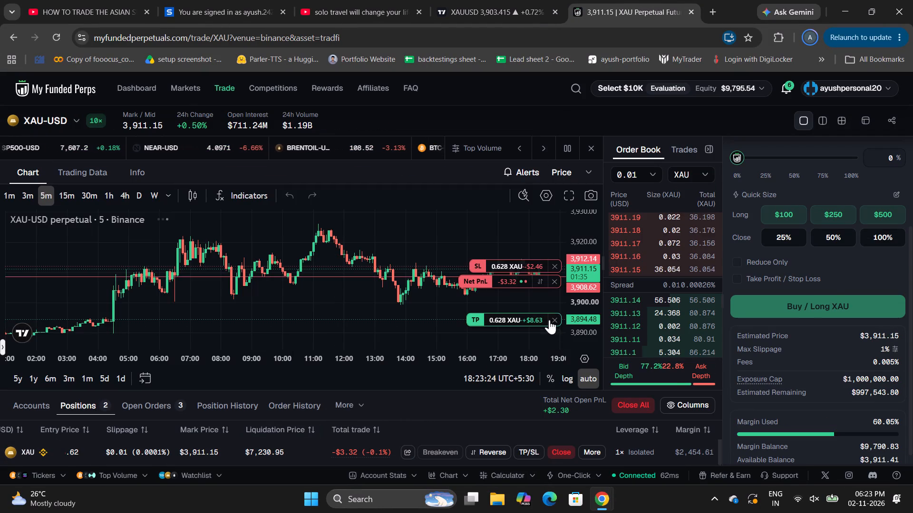
{"action": "left_click_drag", "start_coordinate": [590, 312], "coordinate": [543, 192]}
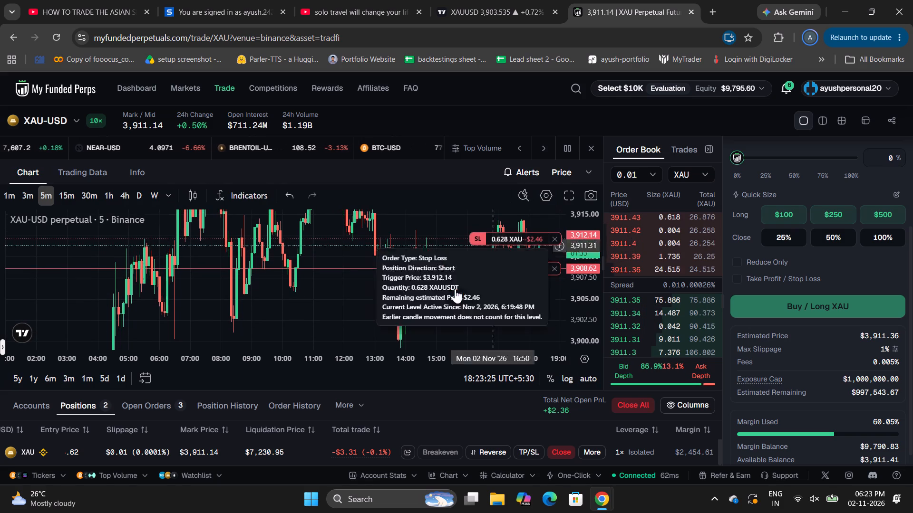
{"action": "left_click_drag", "start_coordinate": [458, 318], "coordinate": [298, 318]}
{"action": "scroll", "coordinate": [388, 308], "scroll_direction": "up", "scroll_amount": 1}
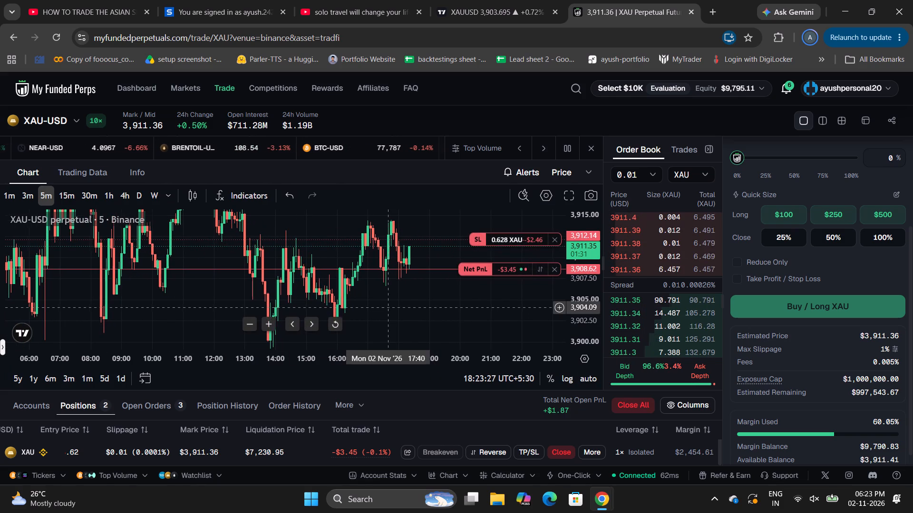
{"action": "scroll", "coordinate": [388, 308], "scroll_direction": "up", "scroll_amount": 1}
{"action": "left_click_drag", "start_coordinate": [583, 305], "coordinate": [572, 303]}
Switch to TradingView and check the latest candles on the XAUUSD 5-minute chart.
{"action": "left_click", "coordinate": [518, 0]}
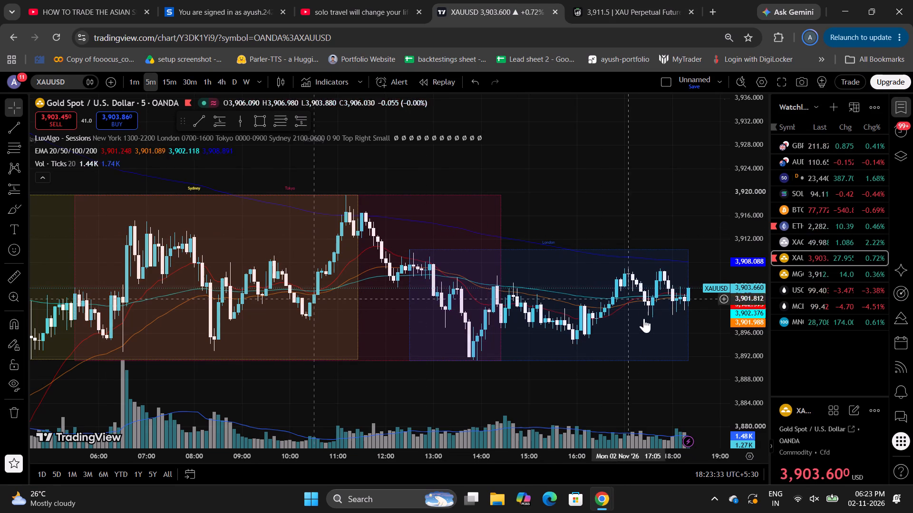
{"action": "left_click_drag", "start_coordinate": [691, 307], "coordinate": [556, 279]}
Return to My Funded Perps, show the position history, and enlarge the table area beneath the XAU chart to view the closed trades.
{"action": "left_click", "coordinate": [624, 0]}
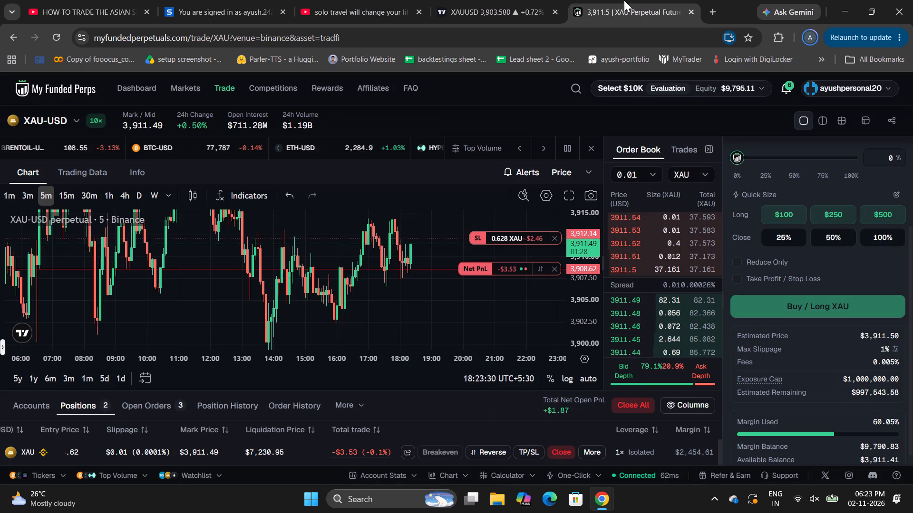
{"action": "left_click", "coordinate": [201, 408]}
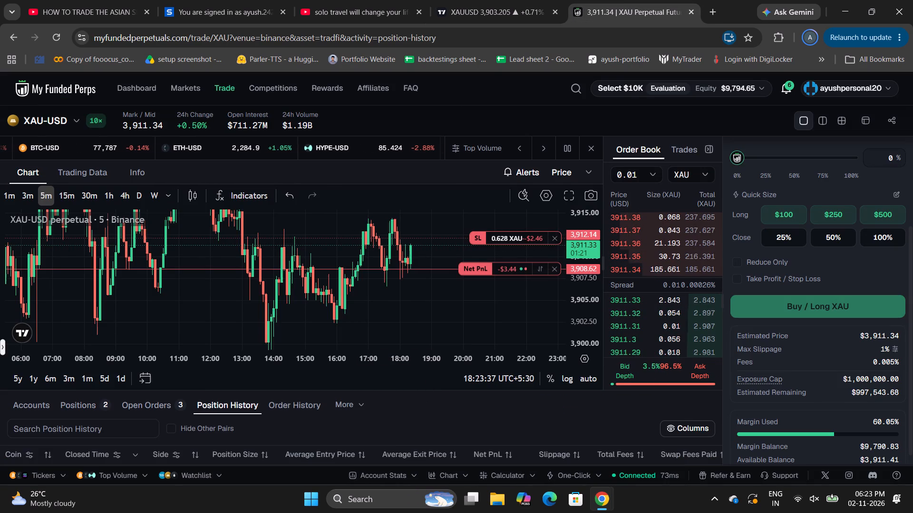
{"action": "scroll", "coordinate": [201, 408], "scroll_direction": "down", "scroll_amount": 1}
{"action": "left_click_drag", "start_coordinate": [203, 392], "coordinate": [208, 362]}
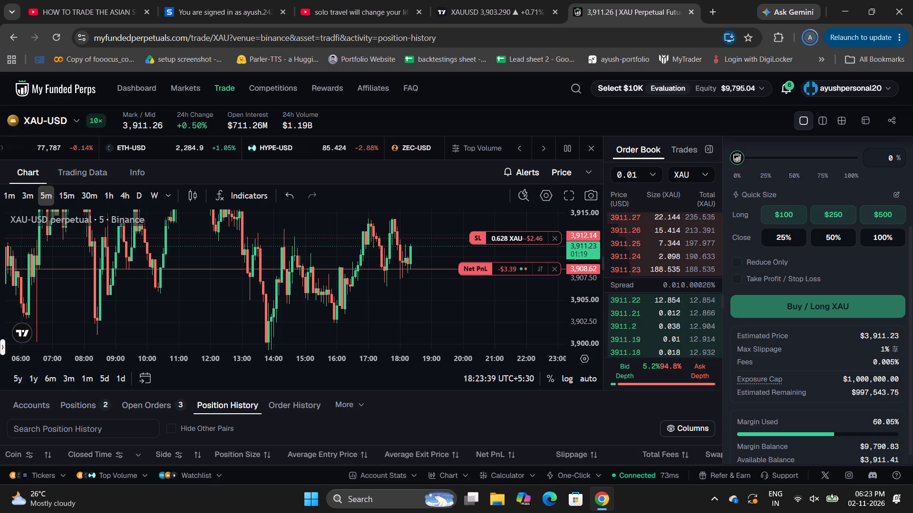
{"action": "left_click_drag", "start_coordinate": [208, 362], "coordinate": [209, 314]}
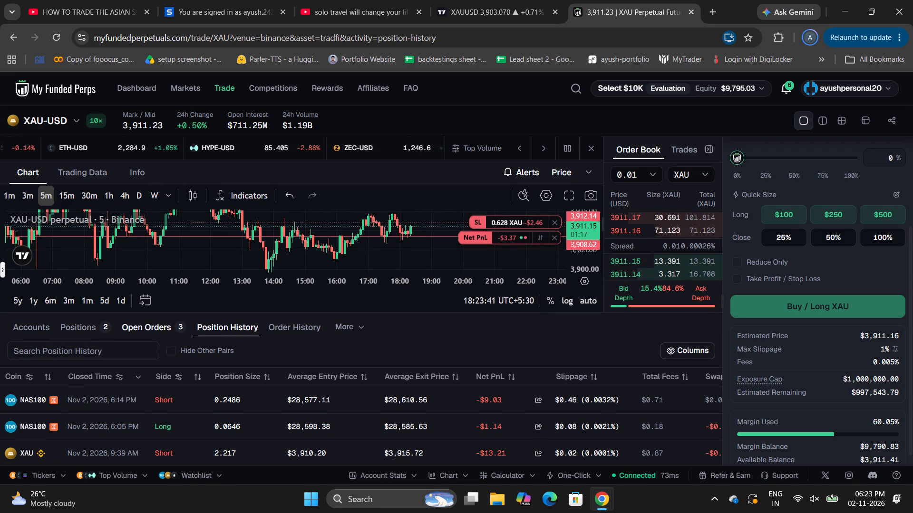
Review the open stop-loss and take-profit orders for XAU and NAS100, then return to the open positions list.
{"action": "left_click", "coordinate": [136, 328]}
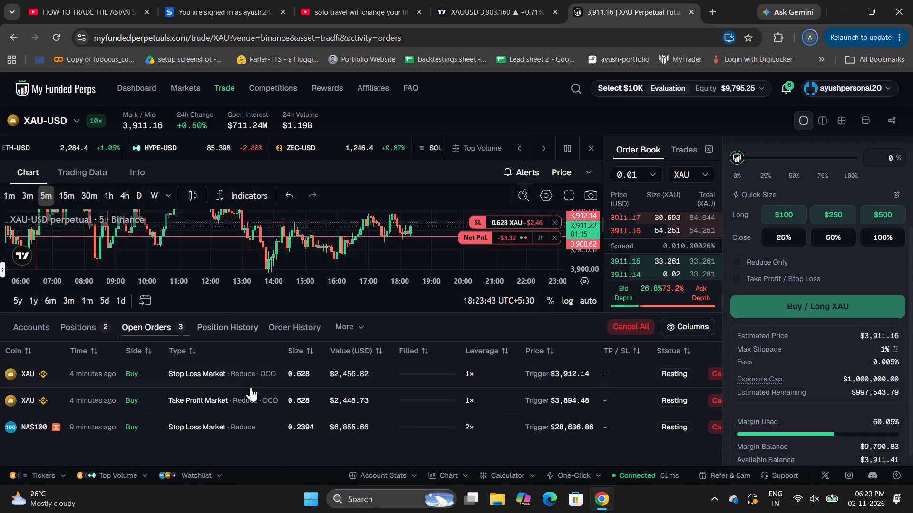
{"action": "scroll", "coordinate": [303, 395], "scroll_direction": "left", "scroll_amount": 5}
{"action": "scroll", "coordinate": [303, 395], "scroll_direction": "right", "scroll_amount": 1}
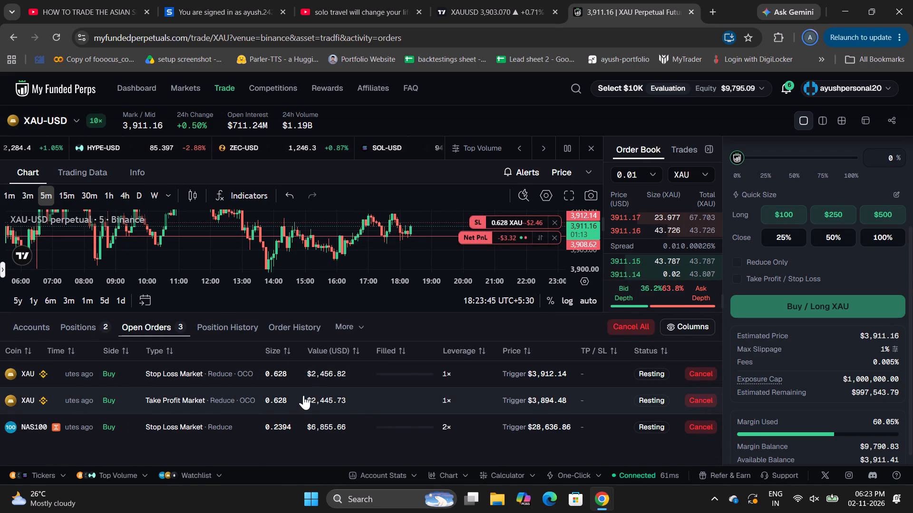
{"action": "scroll", "coordinate": [303, 395], "scroll_direction": "right", "scroll_amount": 3}
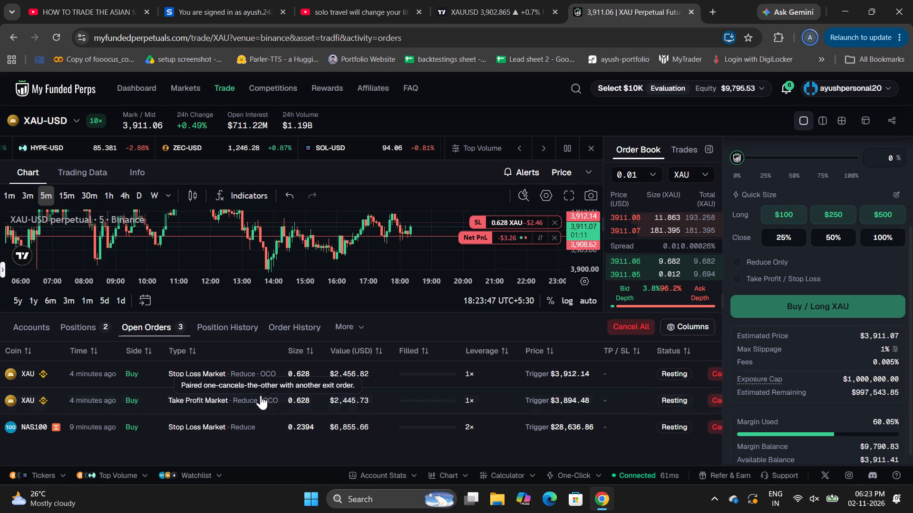
{"action": "left_click", "coordinate": [100, 329]}
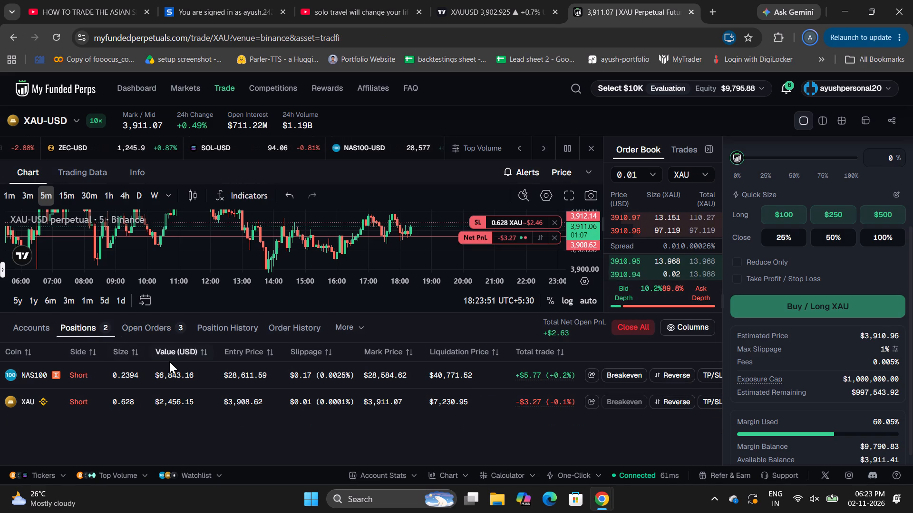
Switch to TradingView and examine the XAUUSD 5-minute price action across the London session.
{"action": "left_click", "coordinate": [465, 0]}
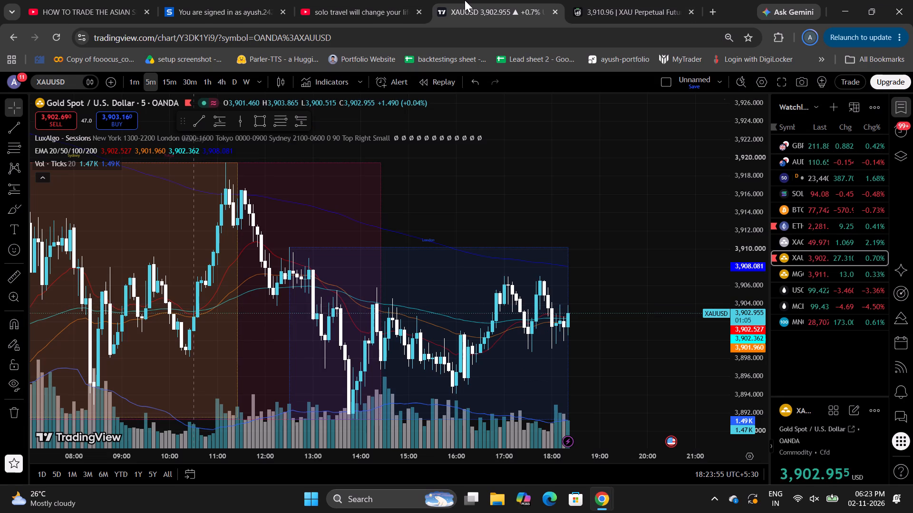
{"action": "left_click_drag", "start_coordinate": [746, 345], "coordinate": [746, 343]}
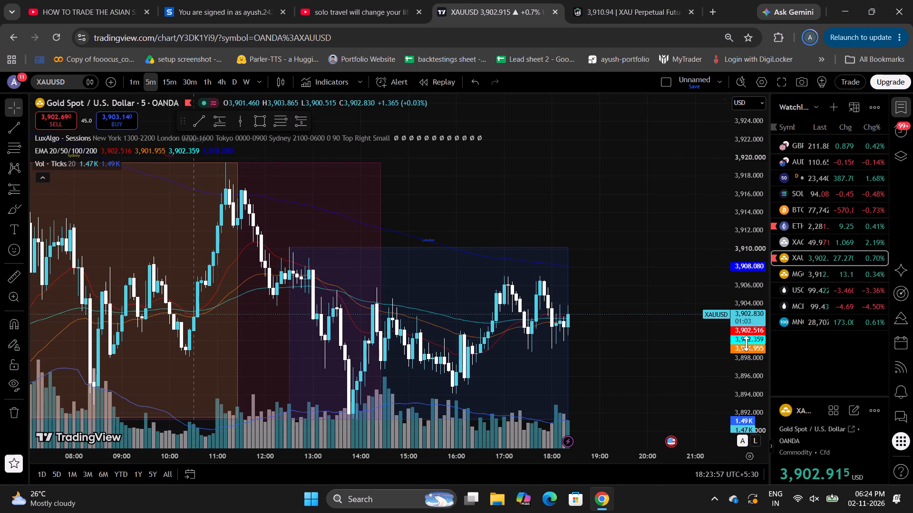
{"action": "left_click_drag", "start_coordinate": [746, 343], "coordinate": [745, 333]}
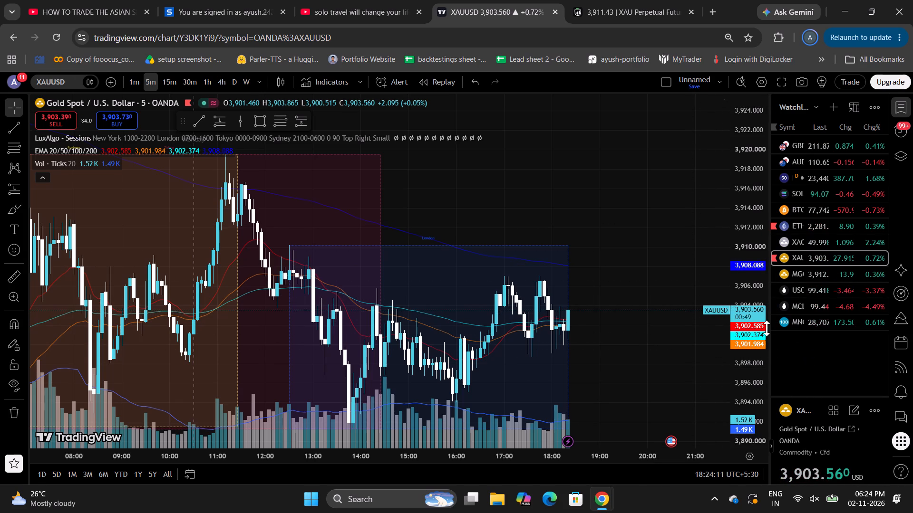
{"action": "scroll", "coordinate": [691, 349], "scroll_direction": "down", "scroll_amount": 1}
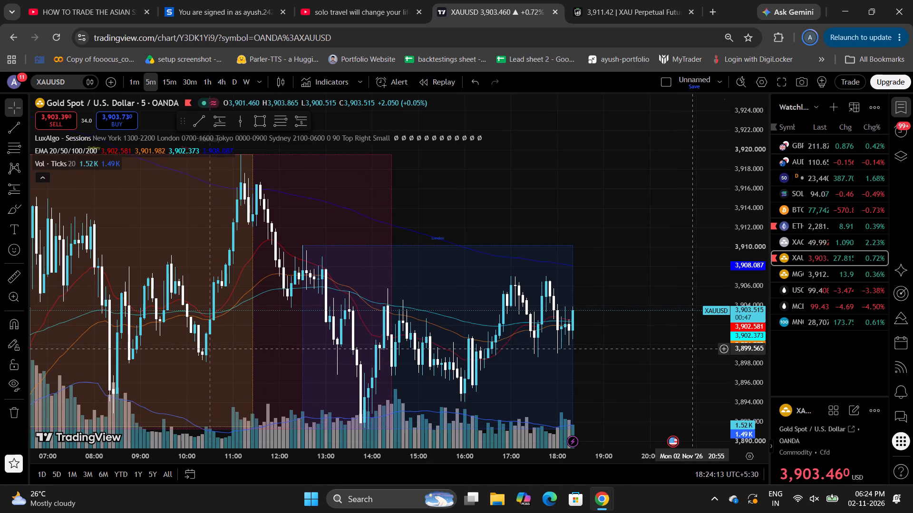
{"action": "scroll", "coordinate": [691, 349], "scroll_direction": "down", "scroll_amount": 1}
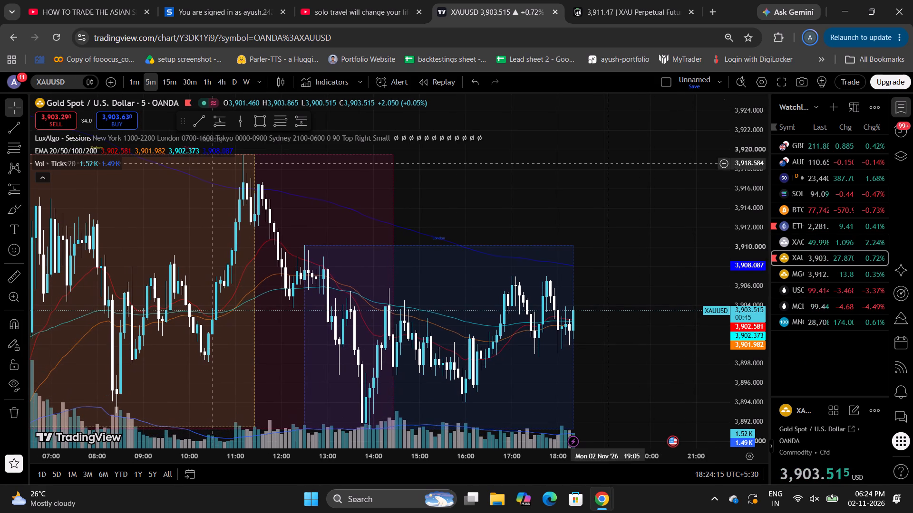
Return to My Funded Perps, open the NAS100 market from its position, and examine the 5-minute candles near the entry and stop-loss levels.
{"action": "left_click", "coordinate": [658, 0]}
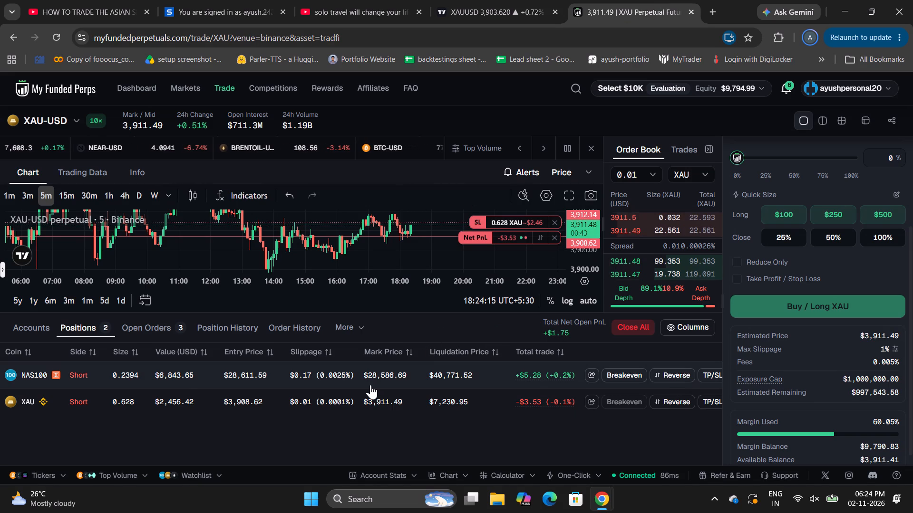
{"action": "left_click", "coordinate": [370, 385]}
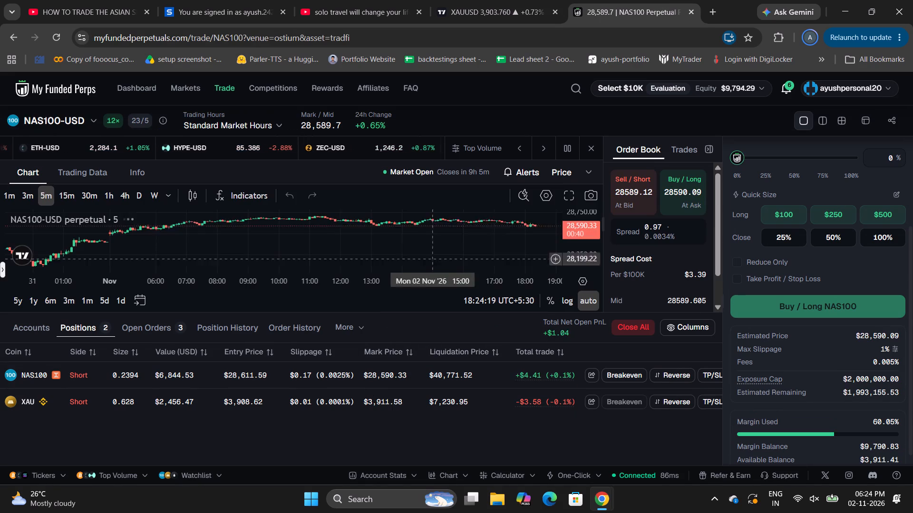
{"action": "left_click_drag", "start_coordinate": [583, 249], "coordinate": [567, 158]}
{"action": "left_click_drag", "start_coordinate": [453, 220], "coordinate": [348, 276]}
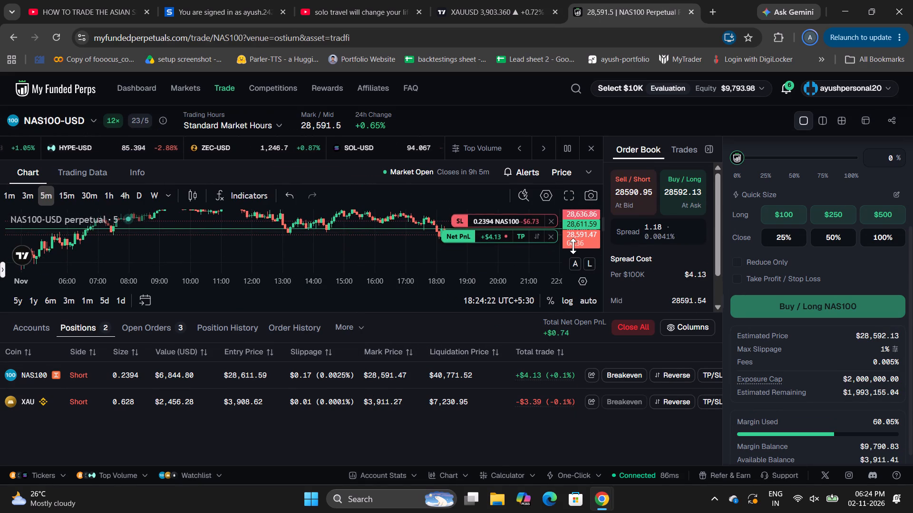
{"action": "left_click_drag", "start_coordinate": [573, 246], "coordinate": [548, 159]}
{"action": "left_click_drag", "start_coordinate": [414, 237], "coordinate": [321, 290]}
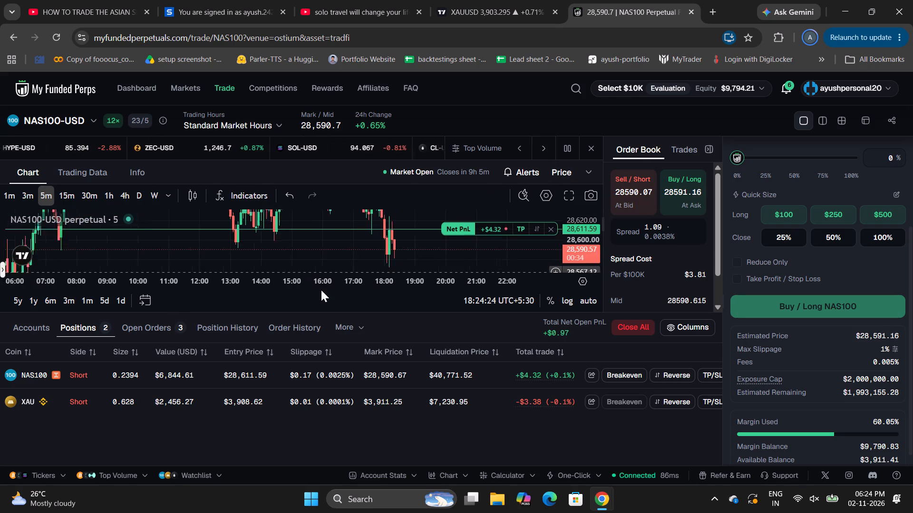
{"action": "left_click_drag", "start_coordinate": [321, 290], "coordinate": [320, 290]}
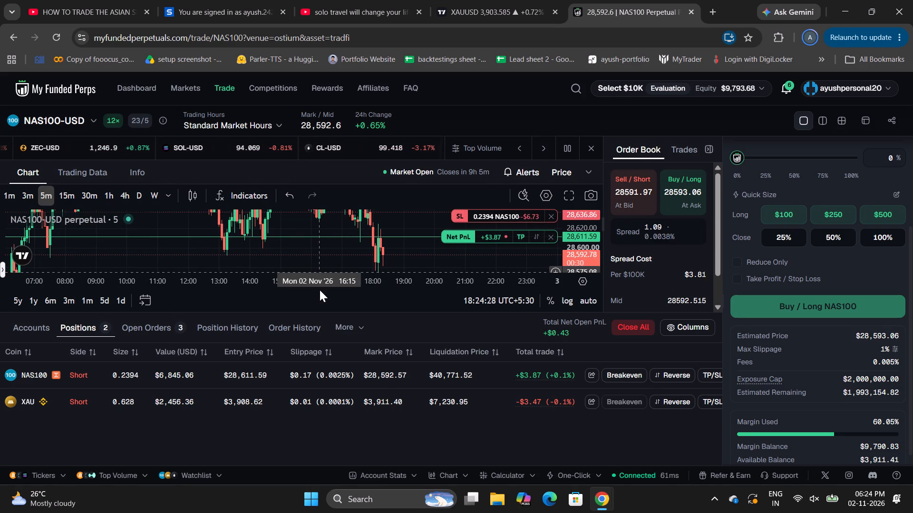
Open the XAU market from its open position and briefly compare it with the XAUUSD chart on TradingView.
{"action": "left_click", "coordinate": [418, 397]}
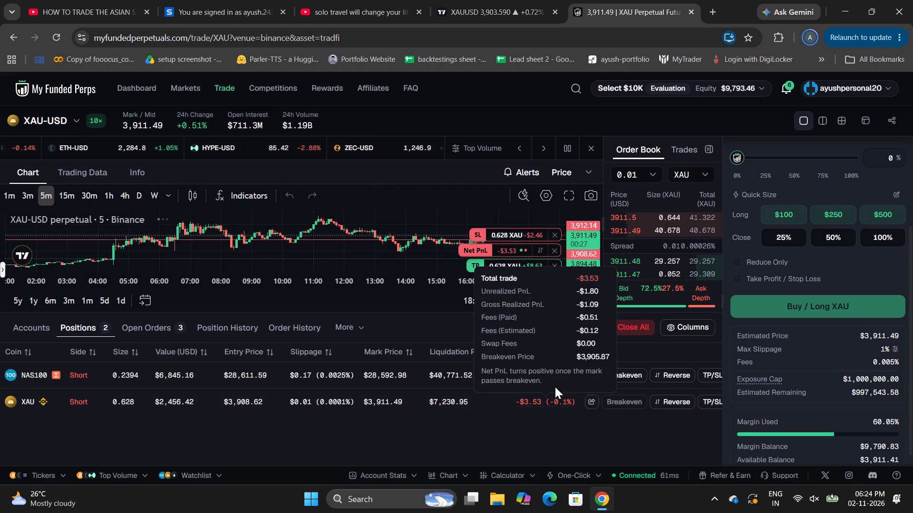
{"action": "left_click", "coordinate": [474, 0]}
{"action": "left_click", "coordinate": [637, 11]}
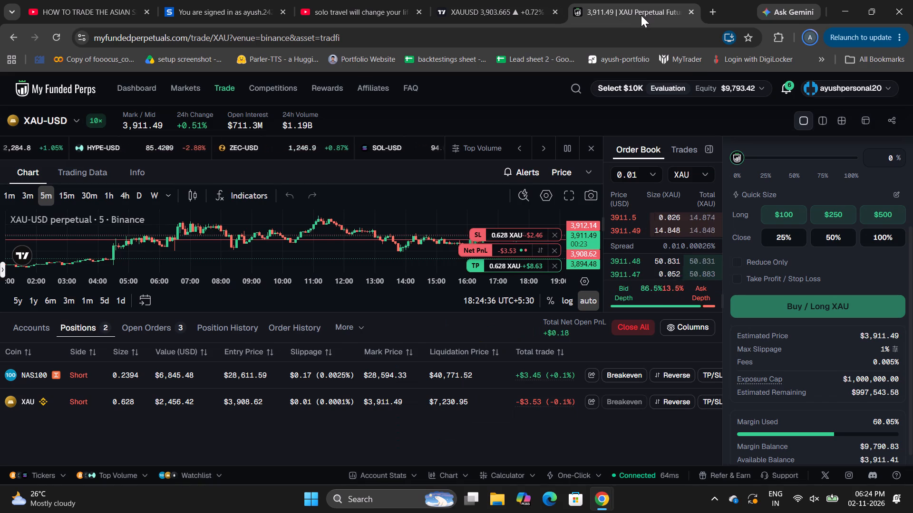
Open the notifications and review the history of filled orders, triggered stop losses and take-profits.
{"action": "left_click", "coordinate": [796, 84]}
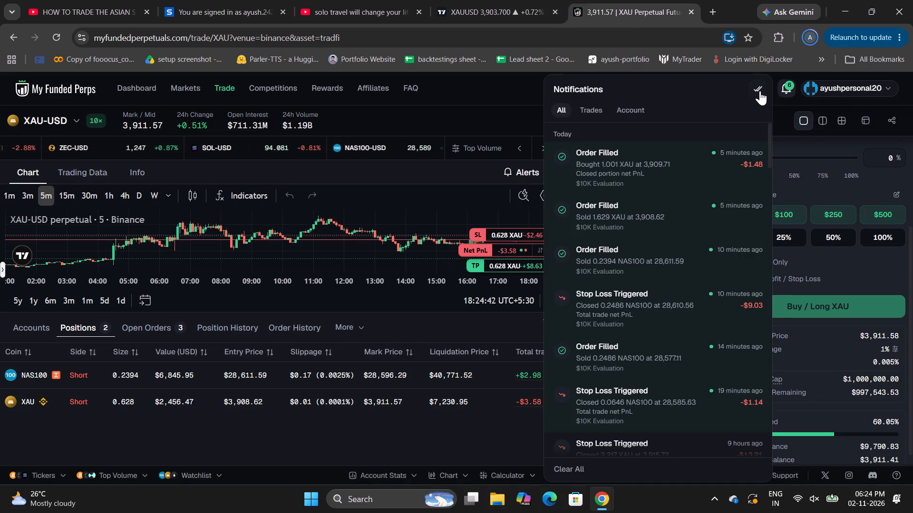
{"action": "scroll", "coordinate": [723, 224], "scroll_direction": "down", "scroll_amount": 2}
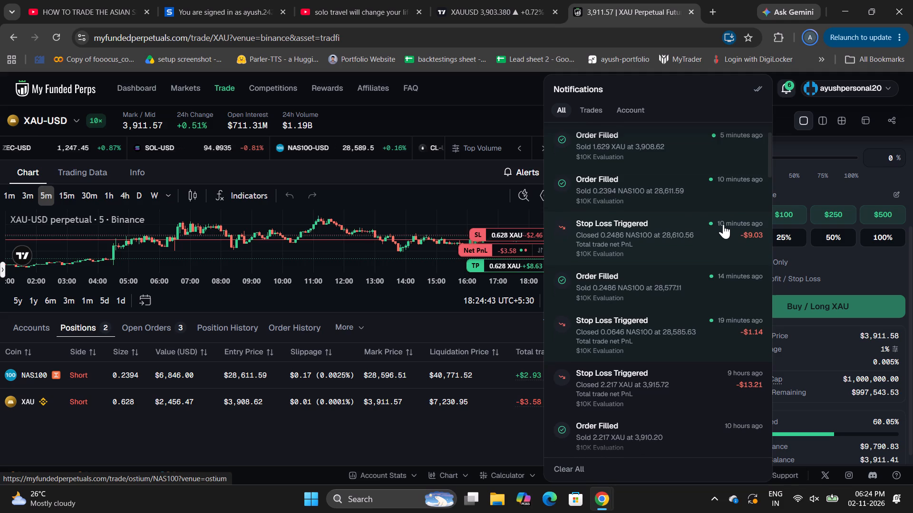
{"action": "scroll", "coordinate": [723, 224], "scroll_direction": "down", "scroll_amount": 3}
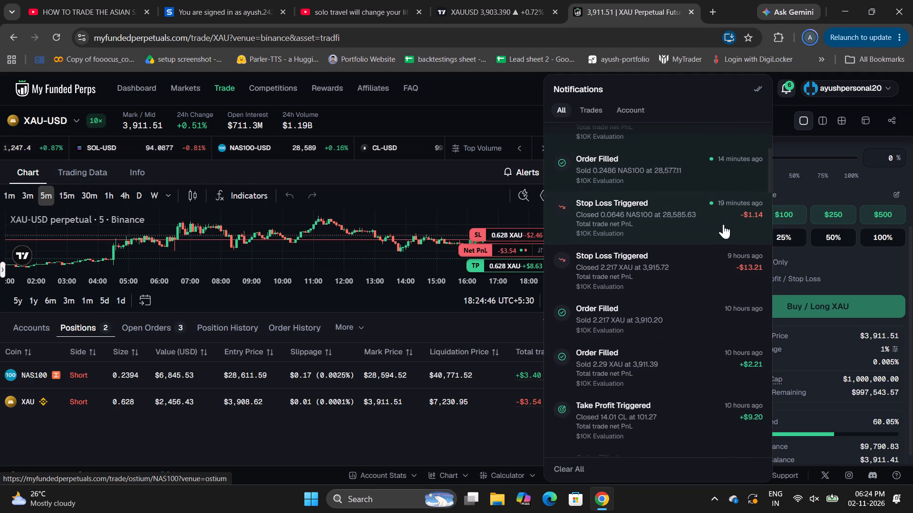
{"action": "scroll", "coordinate": [723, 224], "scroll_direction": "down", "scroll_amount": 1}
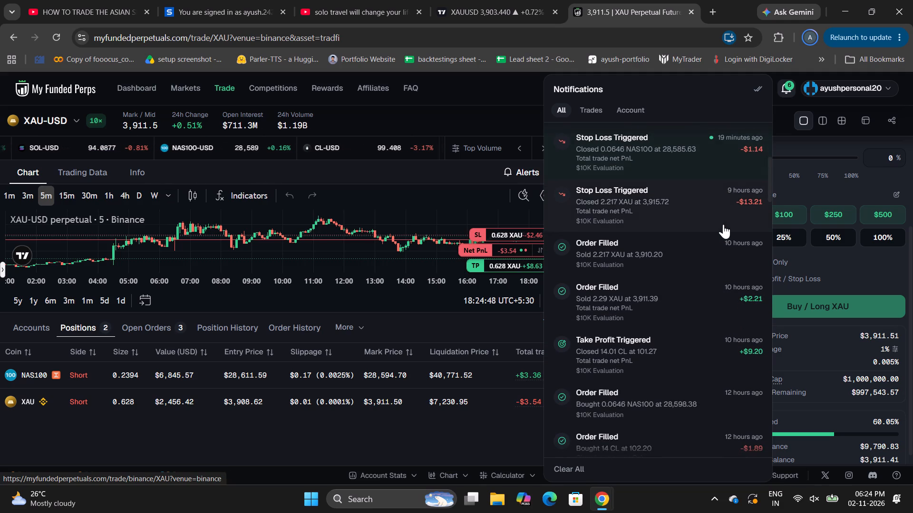
{"action": "scroll", "coordinate": [723, 224], "scroll_direction": "down", "scroll_amount": 4}
{"action": "scroll", "coordinate": [723, 224], "scroll_direction": "up", "scroll_amount": 1}
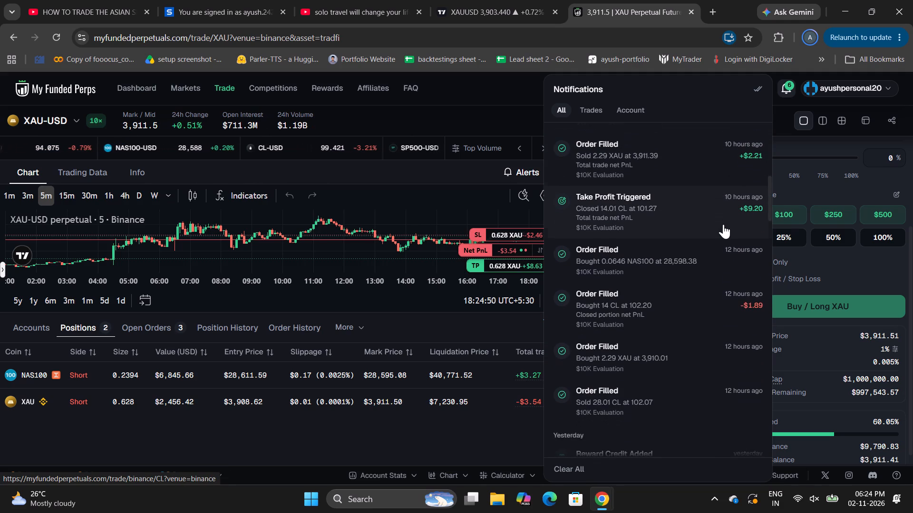
{"action": "scroll", "coordinate": [723, 224], "scroll_direction": "up", "scroll_amount": 1}
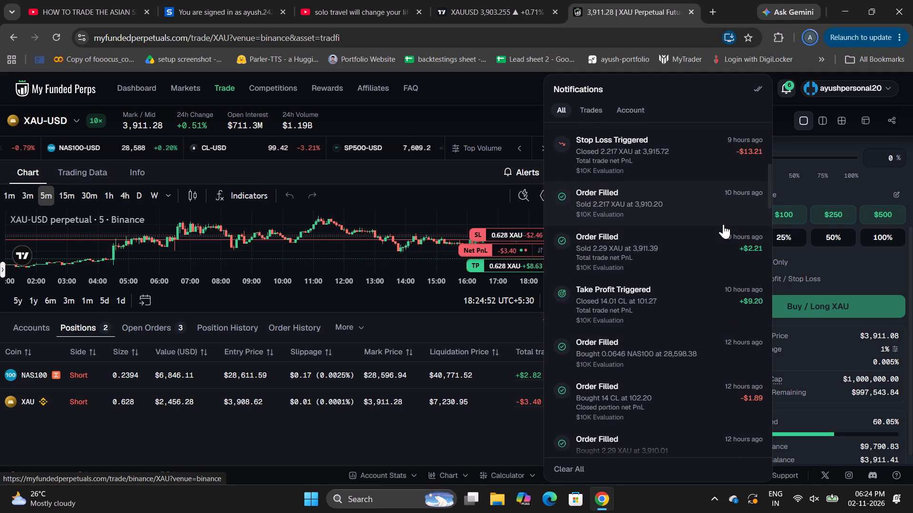
{"action": "scroll", "coordinate": [723, 224], "scroll_direction": "up", "scroll_amount": 3}
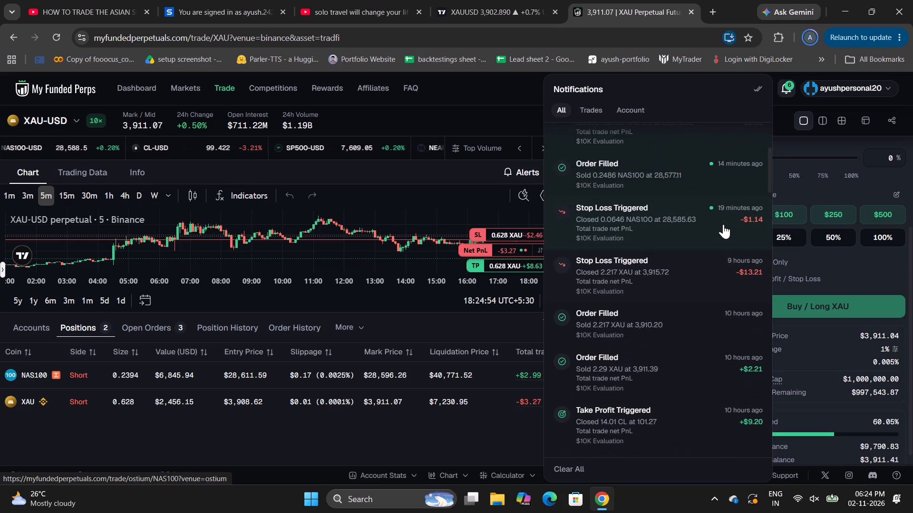
{"action": "scroll", "coordinate": [723, 224], "scroll_direction": "up", "scroll_amount": 1}
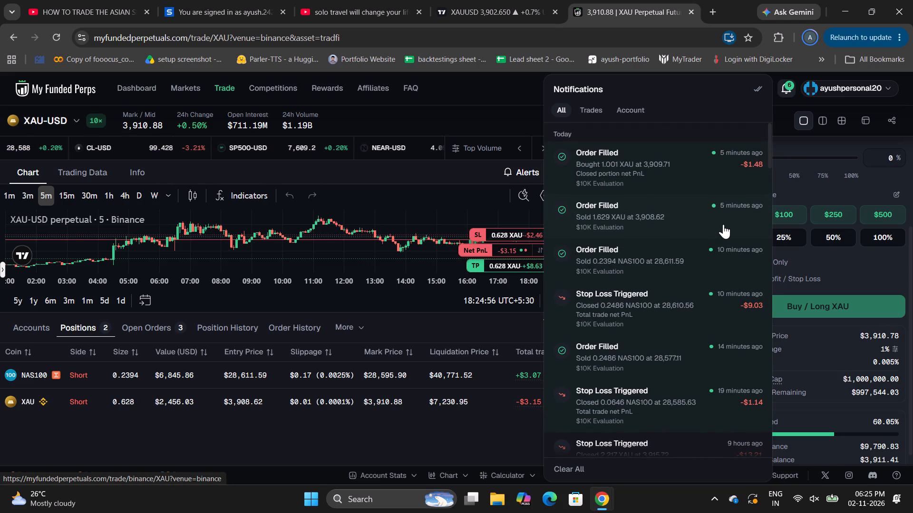
{"action": "scroll", "coordinate": [723, 224], "scroll_direction": "up", "scroll_amount": 1}
Mark all notifications as read.
{"action": "left_click", "coordinate": [761, 88]}
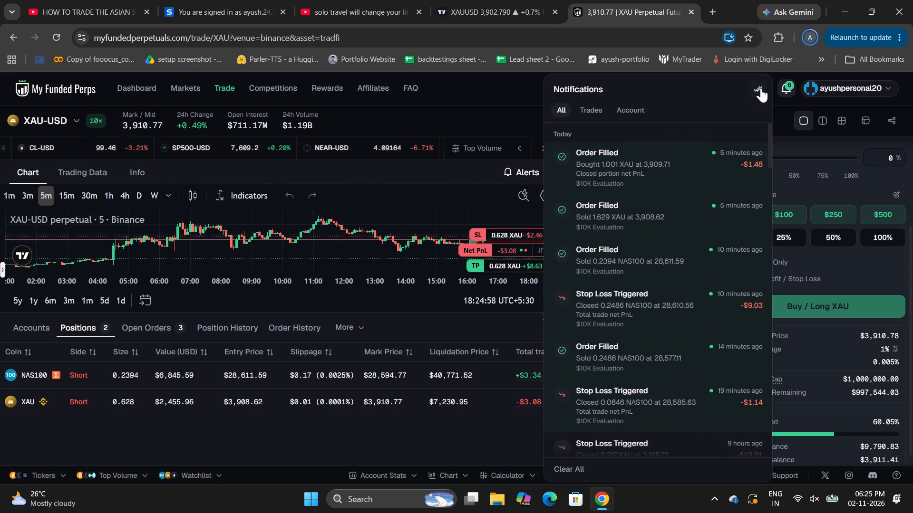
Leave the notifications and open the NAS100 market from its open position.
{"action": "left_click", "coordinate": [449, 362]}
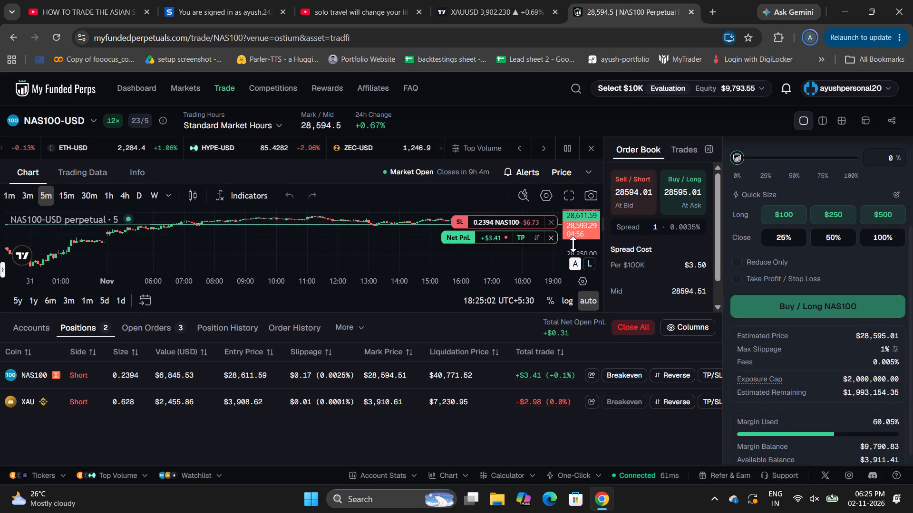
Examine recent NAS100 price action around the short's entry and stop-loss levels, and glance at the XAUUSD chart on TradingView.
{"action": "left_click_drag", "start_coordinate": [576, 244], "coordinate": [571, 150]}
{"action": "left_click_drag", "start_coordinate": [421, 221], "coordinate": [317, 309]}
{"action": "left_click_drag", "start_coordinate": [493, 229], "coordinate": [478, 184]}
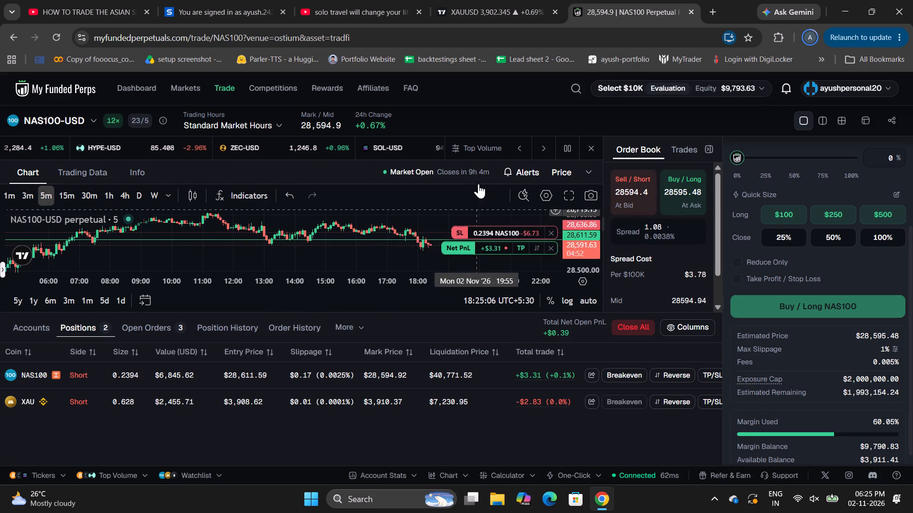
{"action": "left_click_drag", "start_coordinate": [583, 242], "coordinate": [552, 160]}
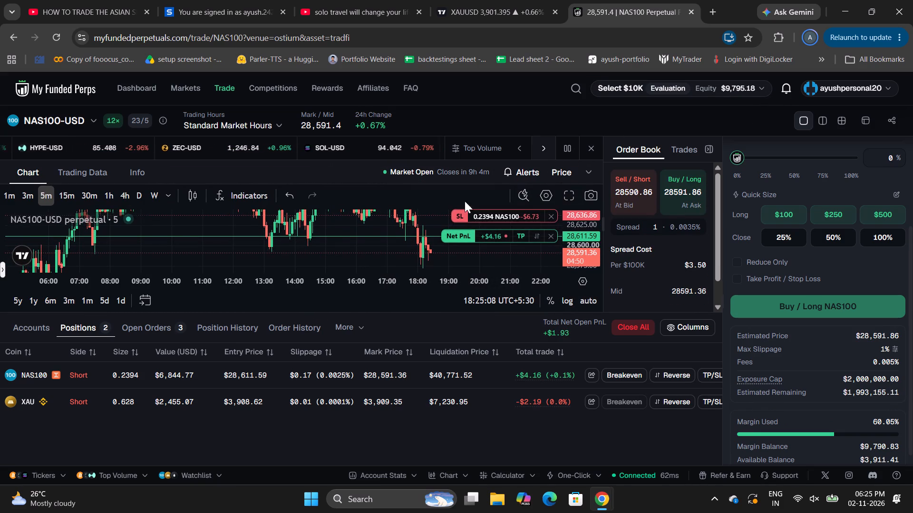
{"action": "left_click_drag", "start_coordinate": [423, 246], "coordinate": [391, 227]}
{"action": "left_click_drag", "start_coordinate": [446, 257], "coordinate": [386, 357]}
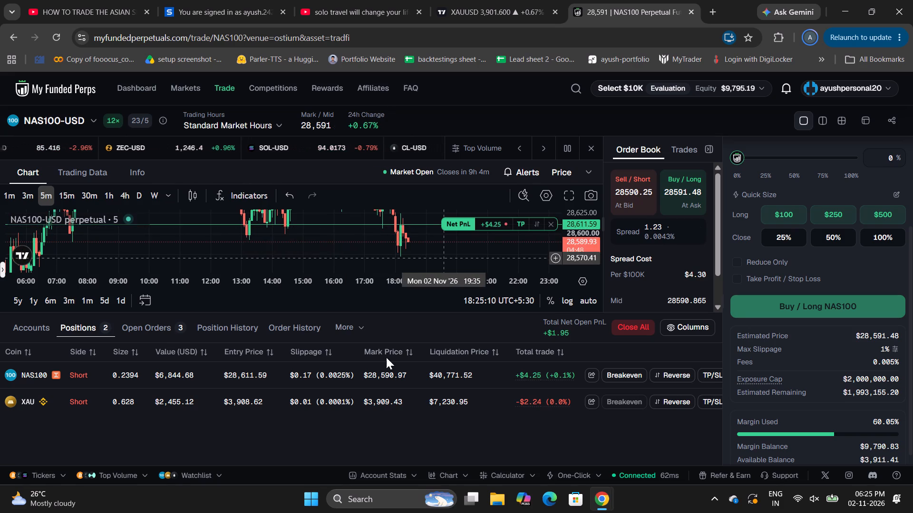
{"action": "left_click_drag", "start_coordinate": [386, 357], "coordinate": [398, 301]}
{"action": "left_click", "coordinate": [440, 0]}
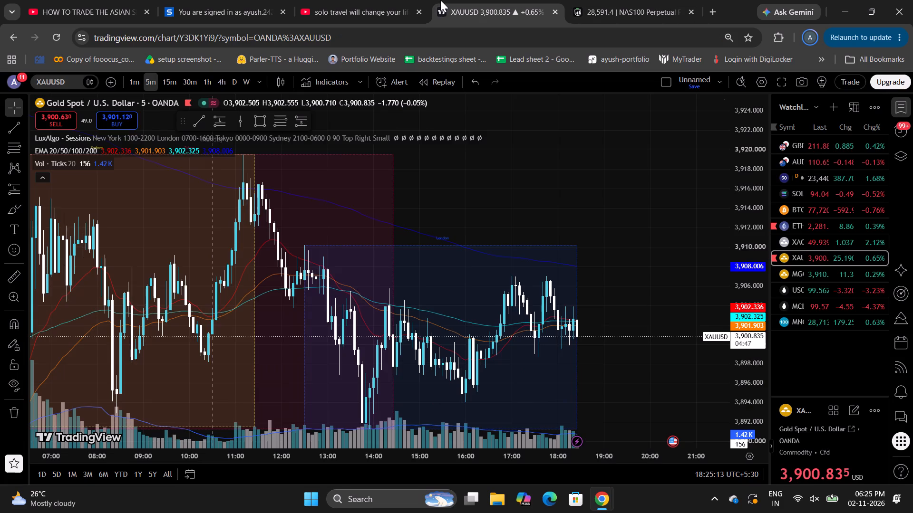
{"action": "left_click", "coordinate": [583, 0]}
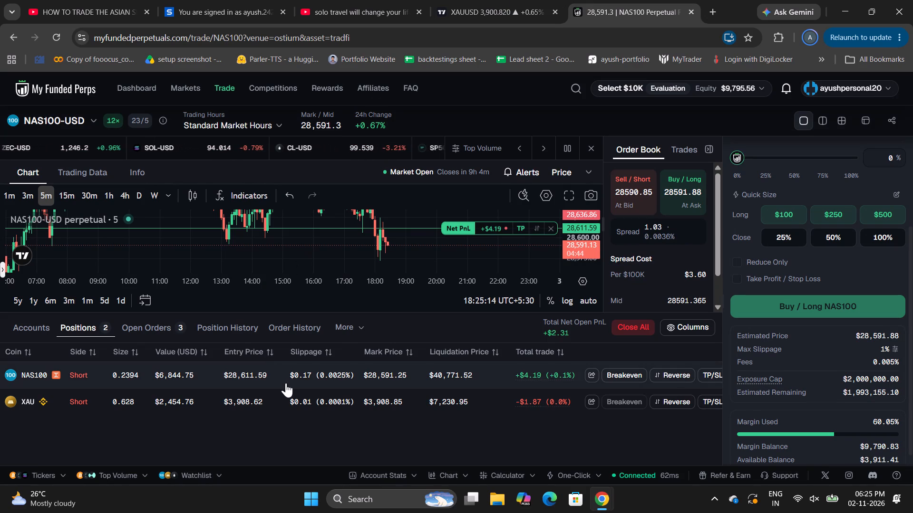
Open the XAU market from its open position and examine price action around the short's entry, stop-loss and take-profit levels.
{"action": "left_click", "coordinate": [303, 395]}
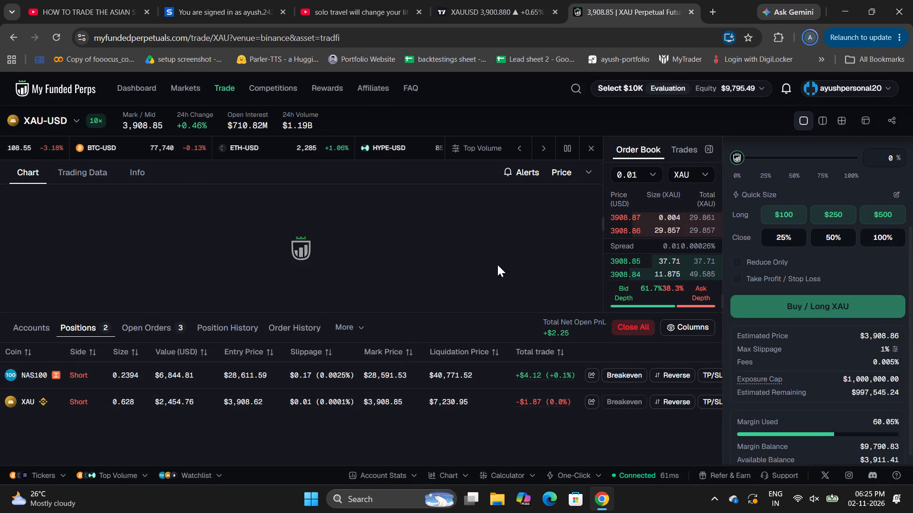
{"action": "left_click_drag", "start_coordinate": [431, 264], "coordinate": [337, 254]}
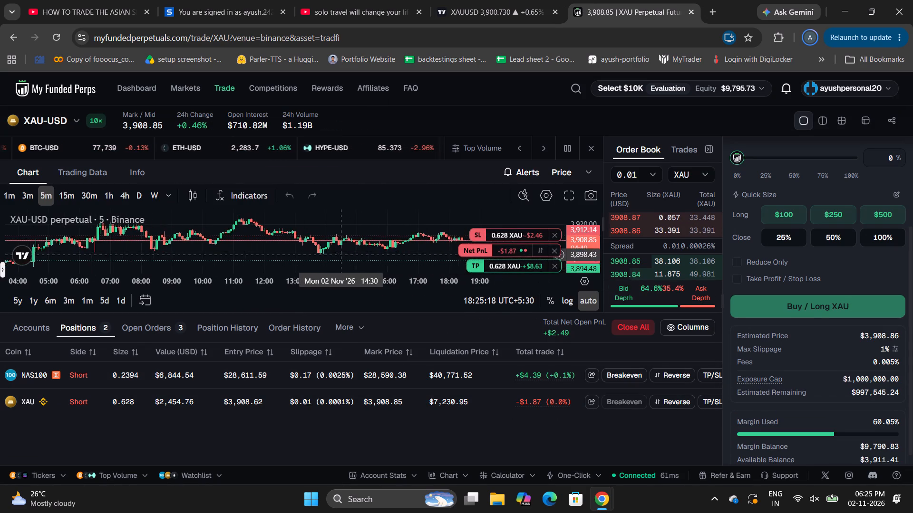
{"action": "left_click_drag", "start_coordinate": [337, 254], "coordinate": [291, 255]}
{"action": "left_click_drag", "start_coordinate": [578, 248], "coordinate": [561, 208]}
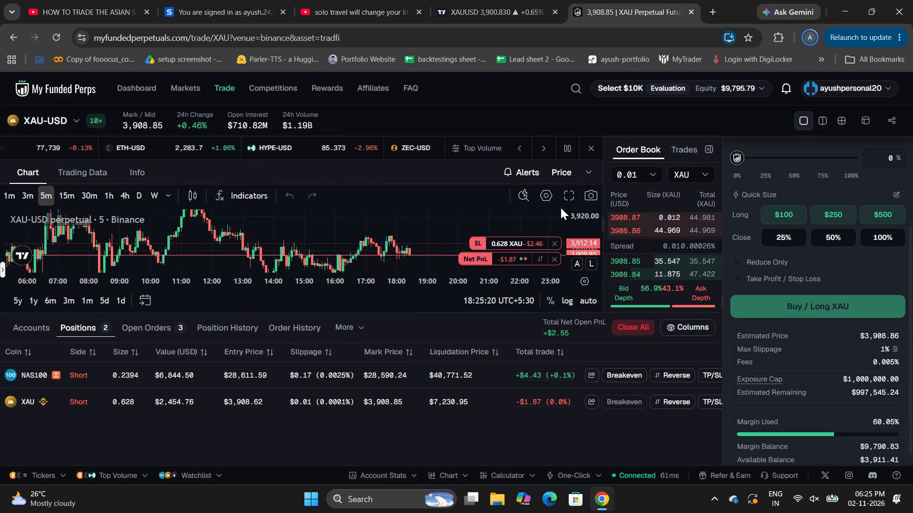
{"action": "left_click_drag", "start_coordinate": [561, 208], "coordinate": [541, 169]}
{"action": "left_click_drag", "start_coordinate": [432, 223], "coordinate": [390, 190]}
{"action": "left_click_drag", "start_coordinate": [577, 251], "coordinate": [572, 230]}
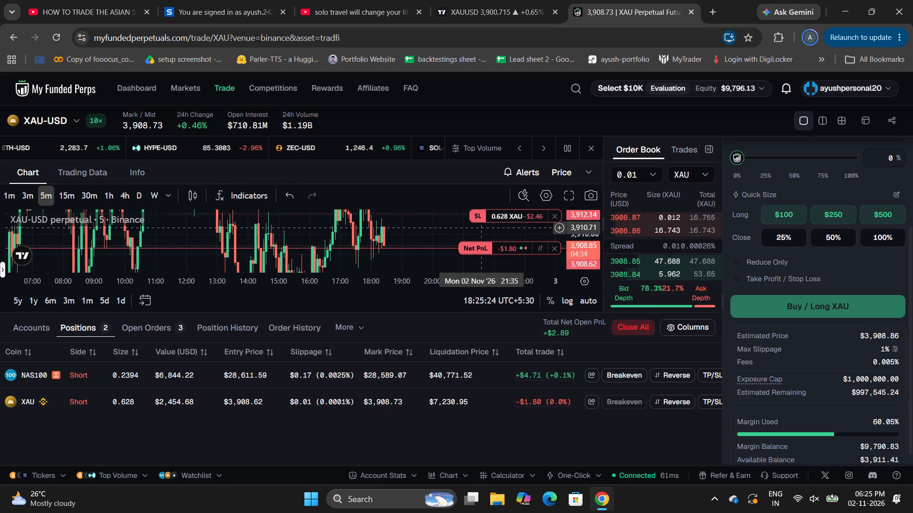
{"action": "left_click_drag", "start_coordinate": [481, 227], "coordinate": [467, 209]}
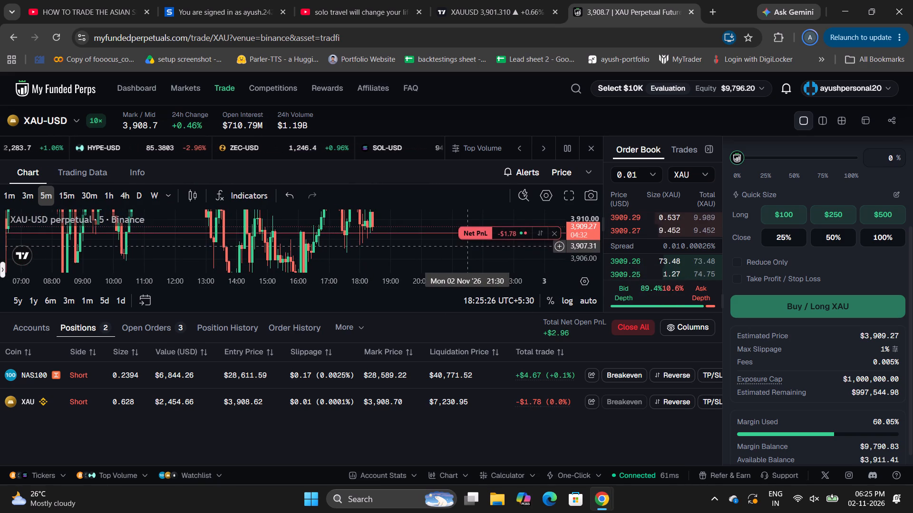
{"action": "left_click_drag", "start_coordinate": [469, 249], "coordinate": [488, 290]}
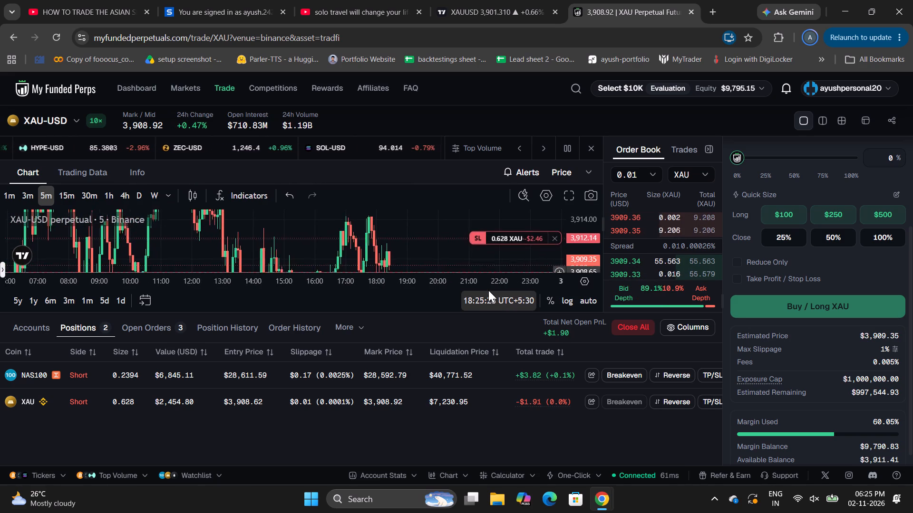
{"action": "left_click_drag", "start_coordinate": [488, 290], "coordinate": [469, 172]}
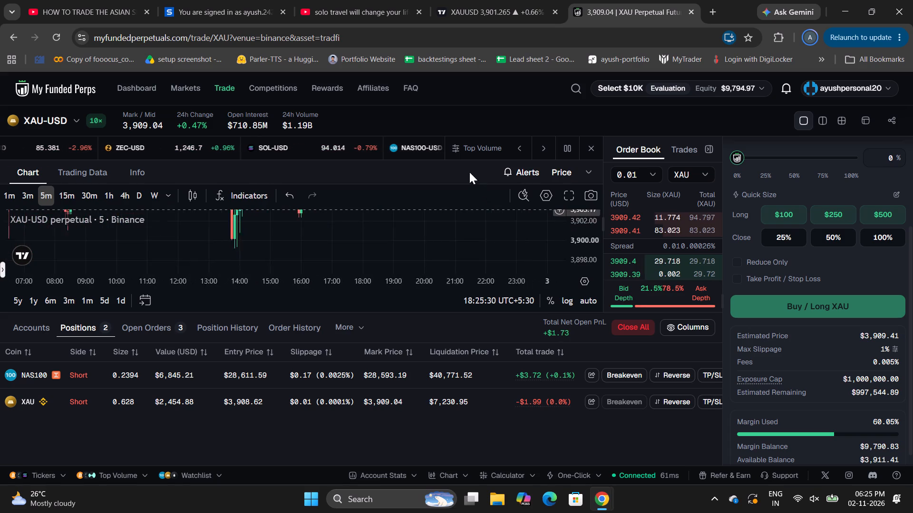
{"action": "left_click_drag", "start_coordinate": [469, 172], "coordinate": [409, 164]}
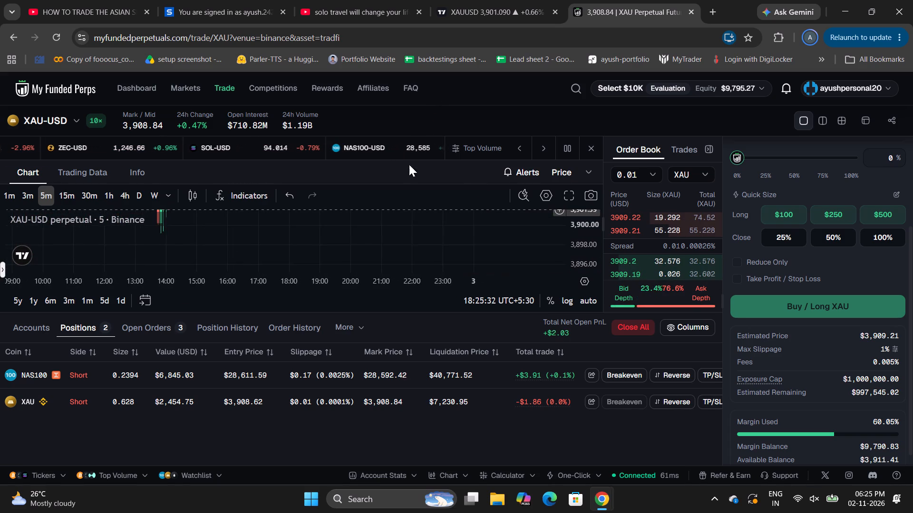
{"action": "left_click_drag", "start_coordinate": [409, 164], "coordinate": [463, 241]}
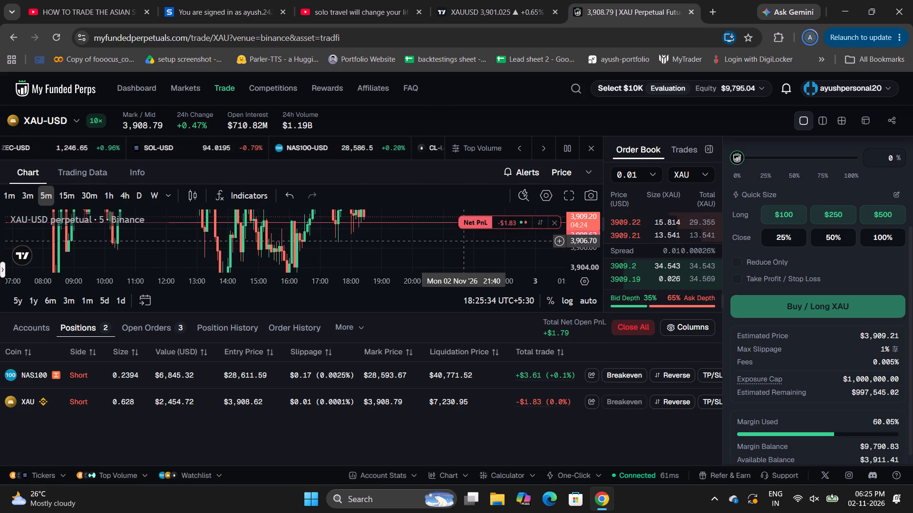
Switch to TradingView, open the Micro E-mini Nasdaq-100 chart (MNQ1!) from the watchlist, and examine its recent and earlier 5-minute price action.
{"action": "left_click", "coordinate": [488, 0]}
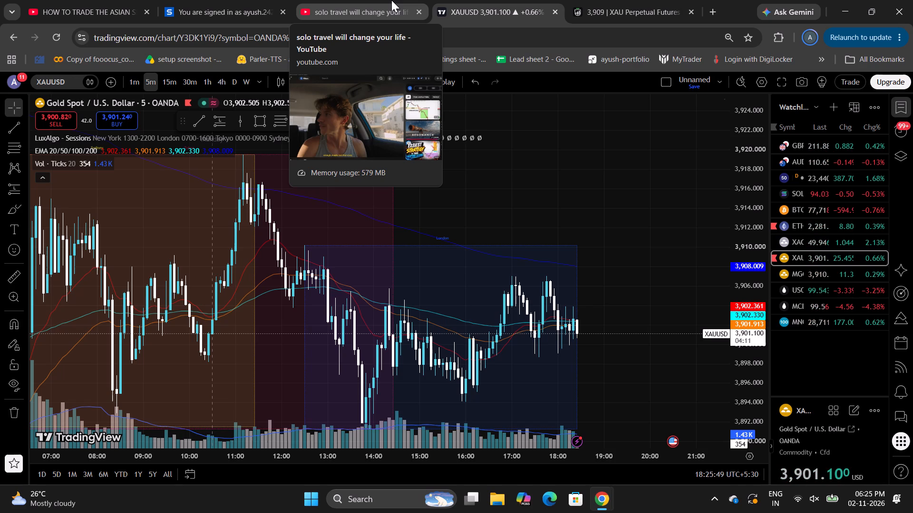
{"action": "left_click", "coordinate": [798, 319]}
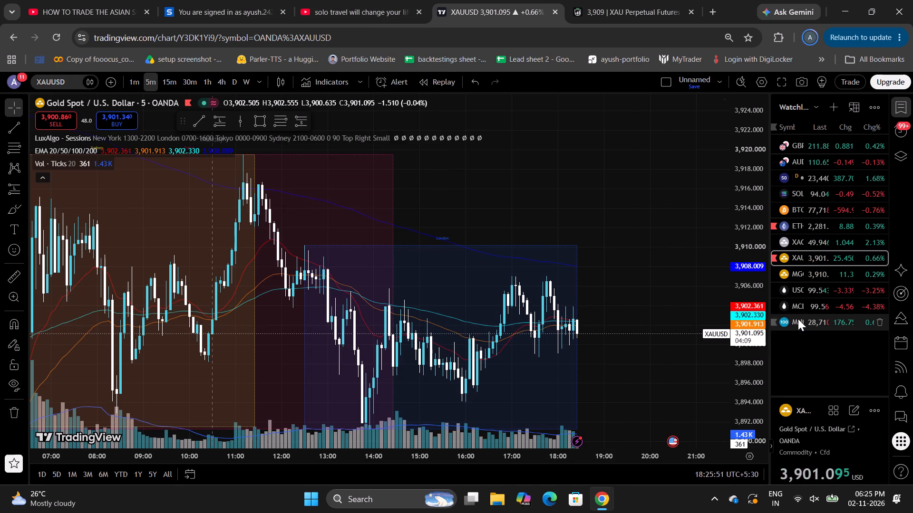
{"action": "left_click_drag", "start_coordinate": [670, 322], "coordinate": [647, 275]}
{"action": "left_click_drag", "start_coordinate": [763, 215], "coordinate": [764, 286]}
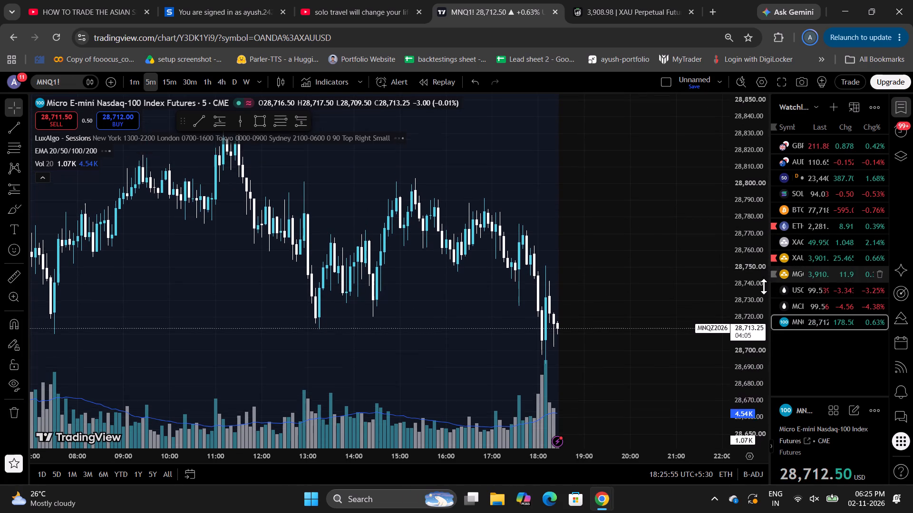
{"action": "left_click_drag", "start_coordinate": [764, 286], "coordinate": [767, 171]}
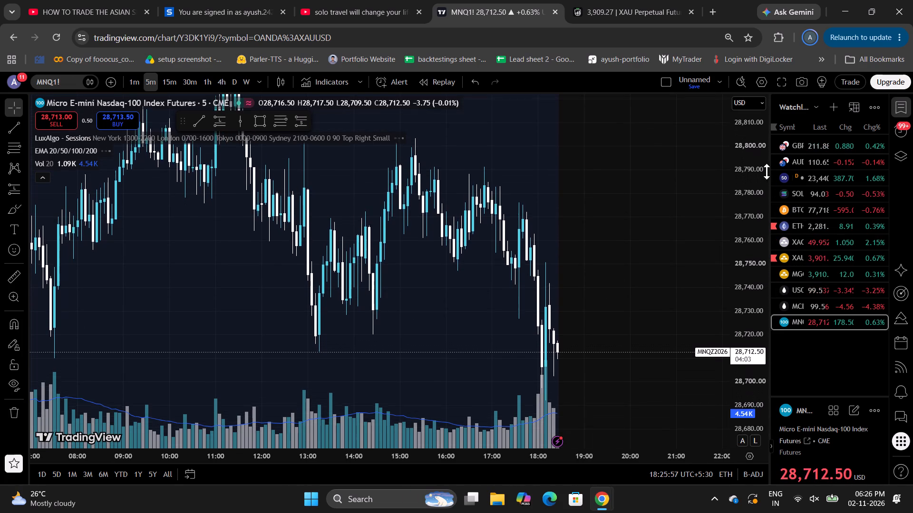
{"action": "left_click_drag", "start_coordinate": [767, 171], "coordinate": [719, 116]}
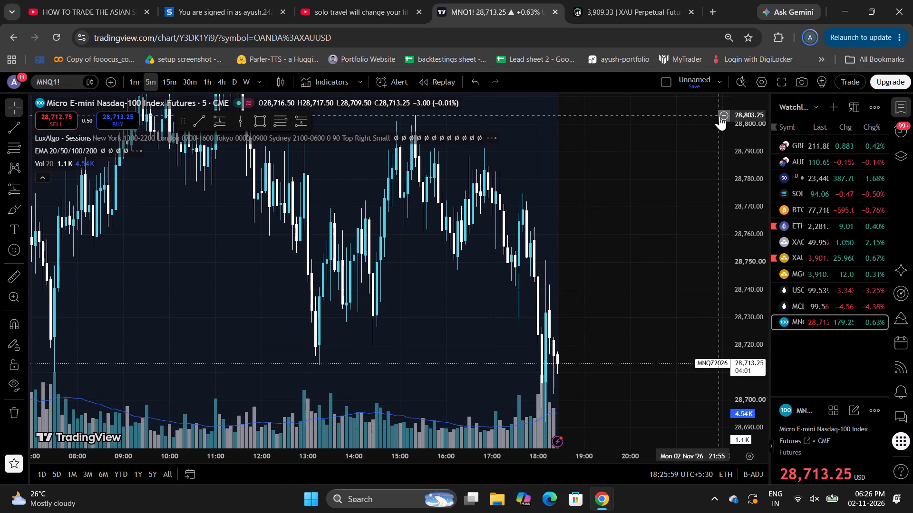
{"action": "left_click_drag", "start_coordinate": [758, 205], "coordinate": [719, 352]}
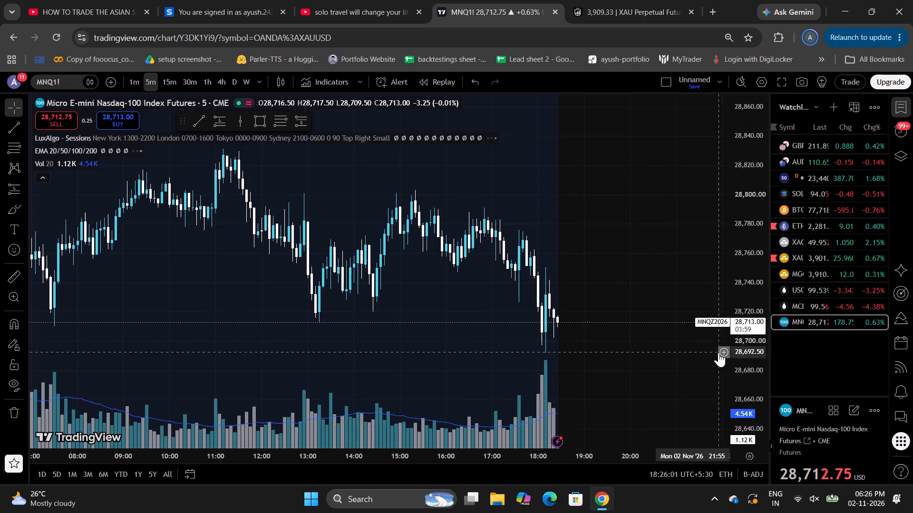
{"action": "scroll", "coordinate": [635, 341], "scroll_direction": "down", "scroll_amount": 3}
{"action": "left_click_drag", "start_coordinate": [635, 341], "coordinate": [578, 281]}
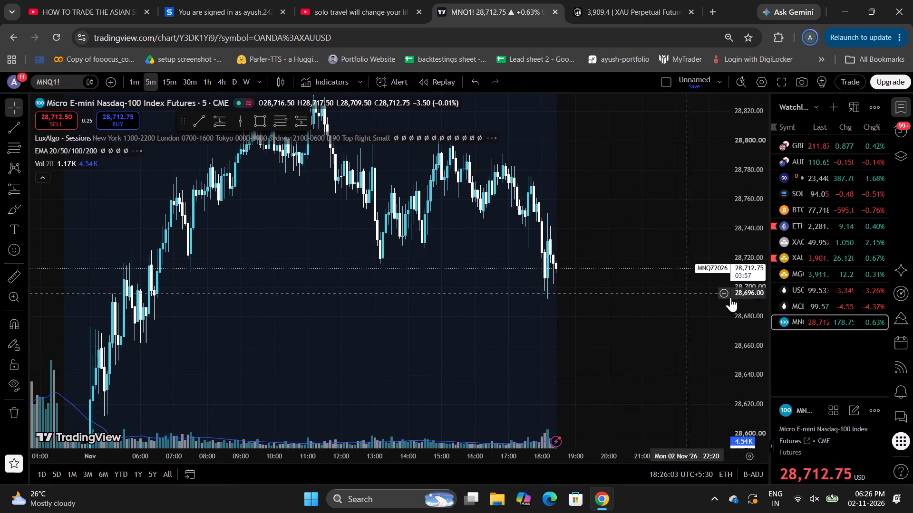
{"action": "left_click_drag", "start_coordinate": [748, 230], "coordinate": [732, 330]}
{"action": "scroll", "coordinate": [603, 308], "scroll_direction": "down", "scroll_amount": 2}
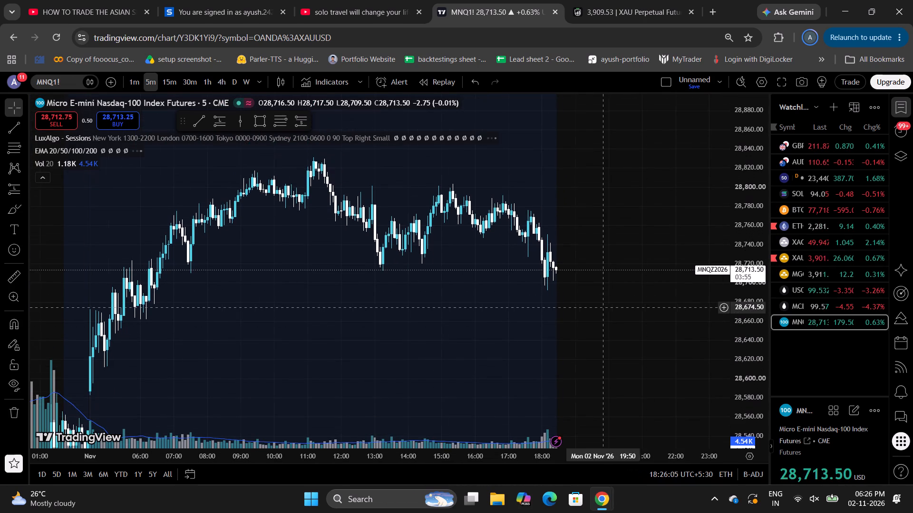
{"action": "scroll", "coordinate": [603, 308], "scroll_direction": "down", "scroll_amount": 2}
{"action": "left_click_drag", "start_coordinate": [754, 256], "coordinate": [746, 297]}
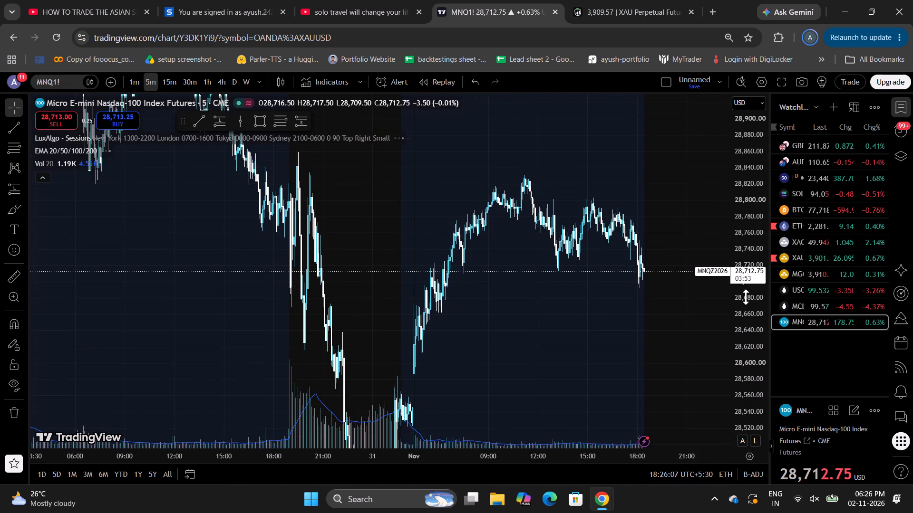
{"action": "left_click_drag", "start_coordinate": [746, 297], "coordinate": [745, 312]}
{"action": "left_click_drag", "start_coordinate": [648, 322], "coordinate": [570, 307]}
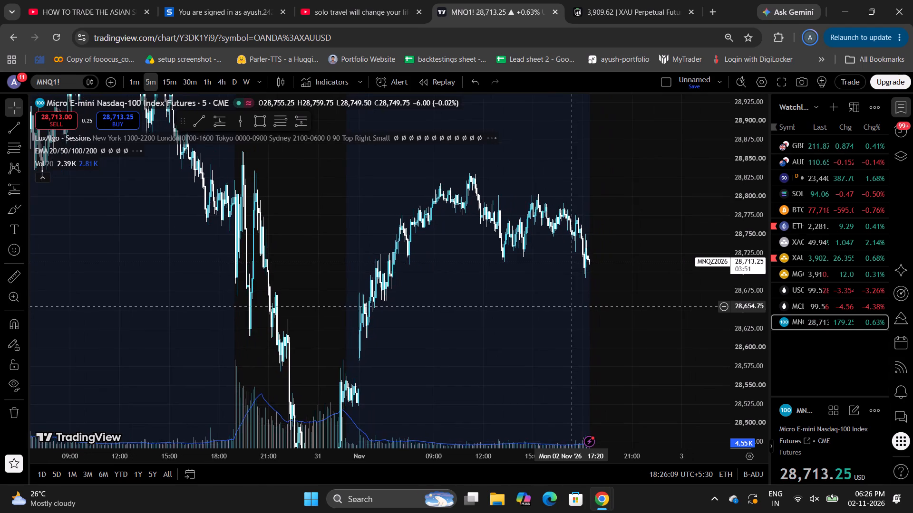
{"action": "left_click_drag", "start_coordinate": [570, 307], "coordinate": [566, 306]}
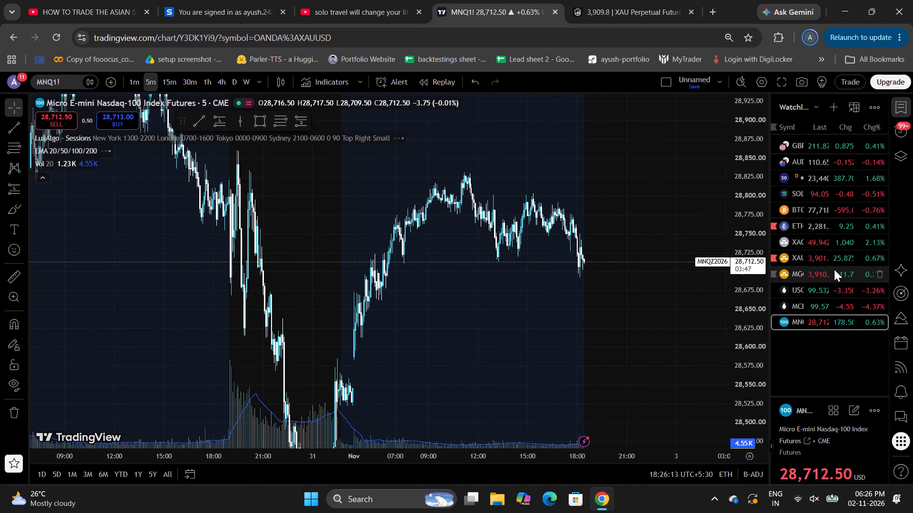
Open the XAUUSD chart from the watchlist and examine gold's price action across the latest trading sessions.
{"action": "left_click", "coordinate": [829, 250]}
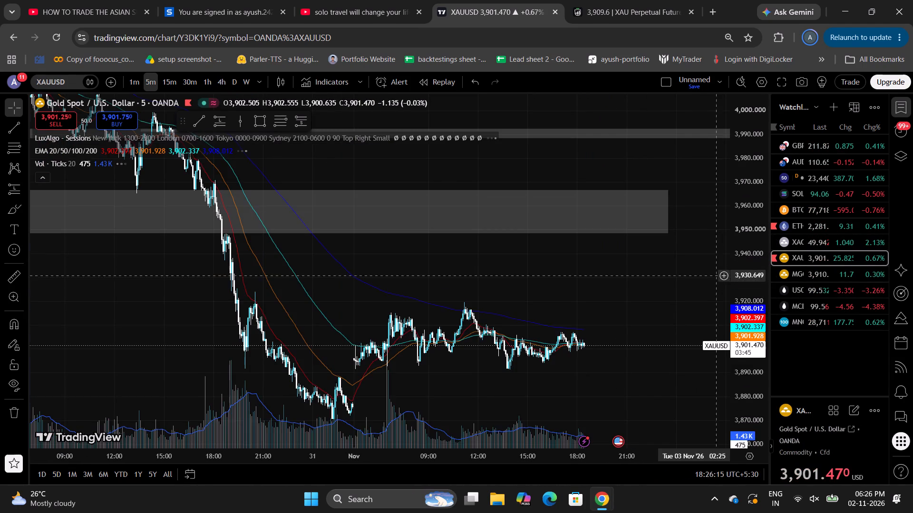
{"action": "left_click_drag", "start_coordinate": [692, 319], "coordinate": [675, 287]}
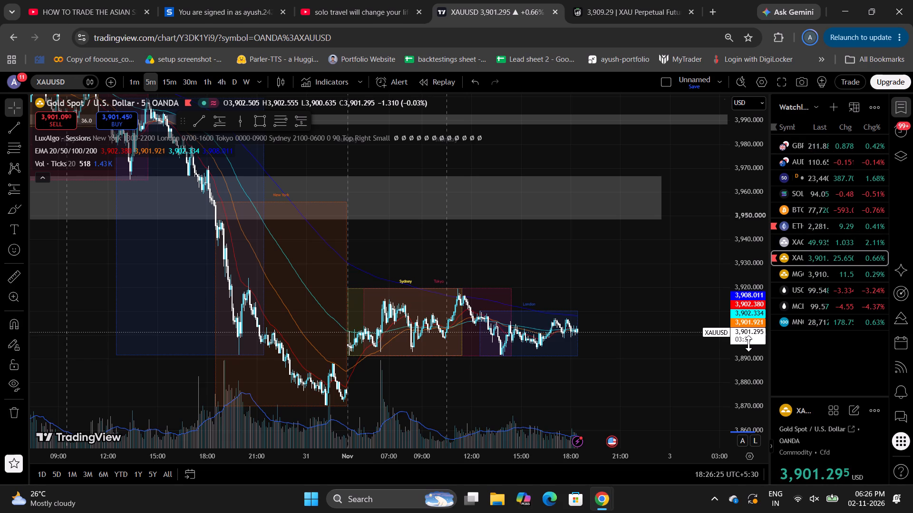
{"action": "scroll", "coordinate": [690, 323], "scroll_direction": "up", "scroll_amount": 6}
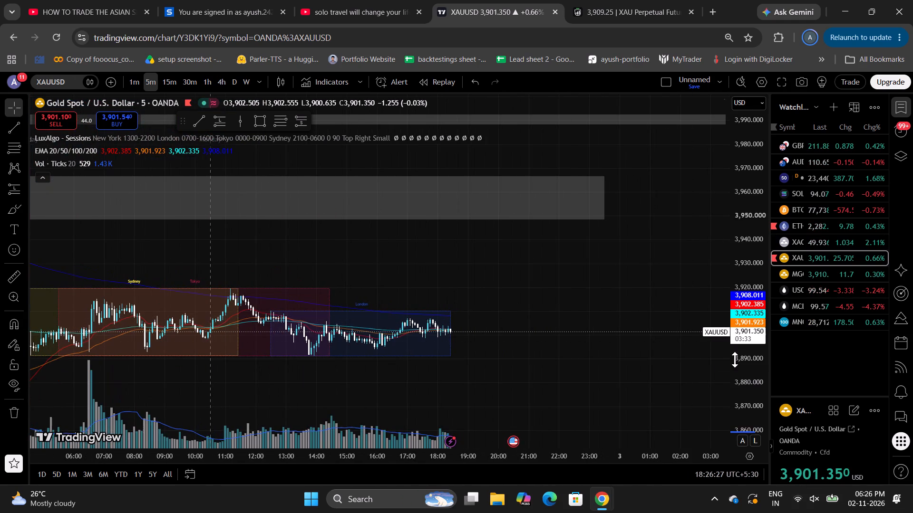
{"action": "left_click_drag", "start_coordinate": [735, 360], "coordinate": [708, 162]}
{"action": "left_click_drag", "start_coordinate": [518, 333], "coordinate": [509, 201]}
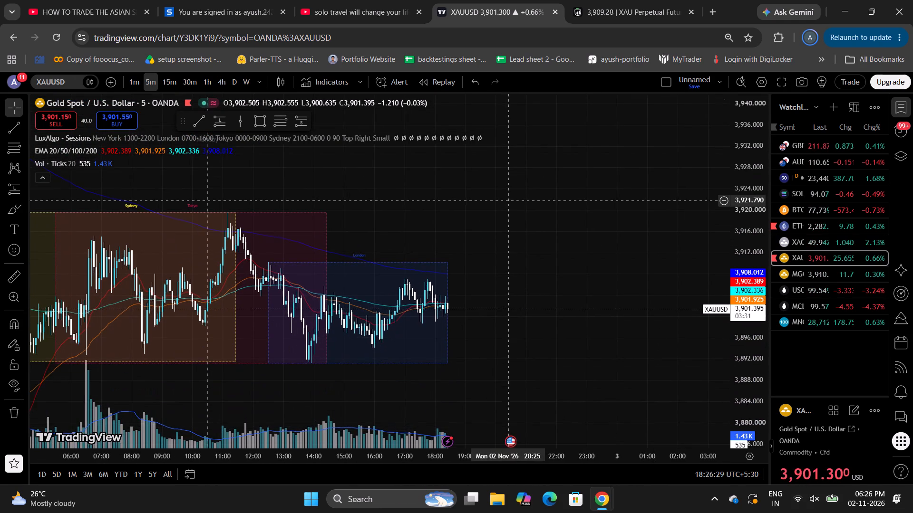
Return to the MNQ1! chart from the watchlist and save the unnamed chart layout.
{"action": "left_click", "coordinate": [806, 328]}
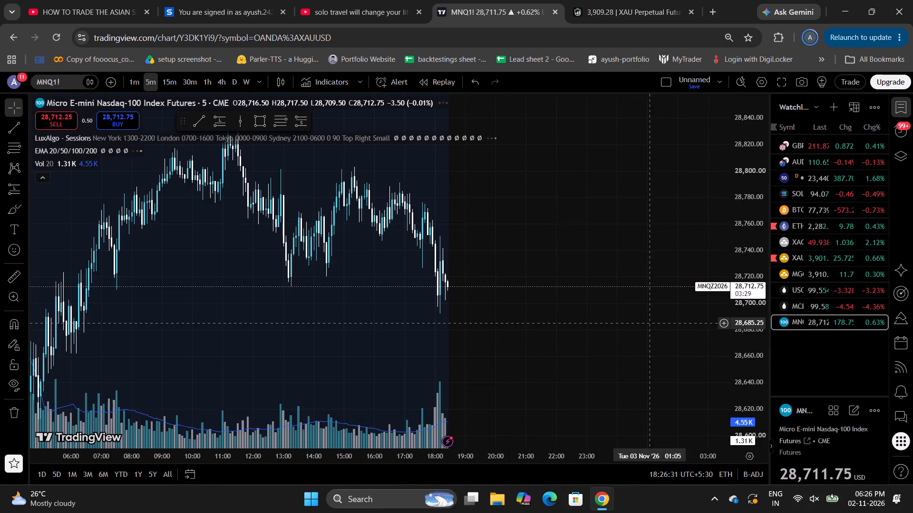
{"action": "scroll", "coordinate": [562, 326], "scroll_direction": "up", "scroll_amount": 1}
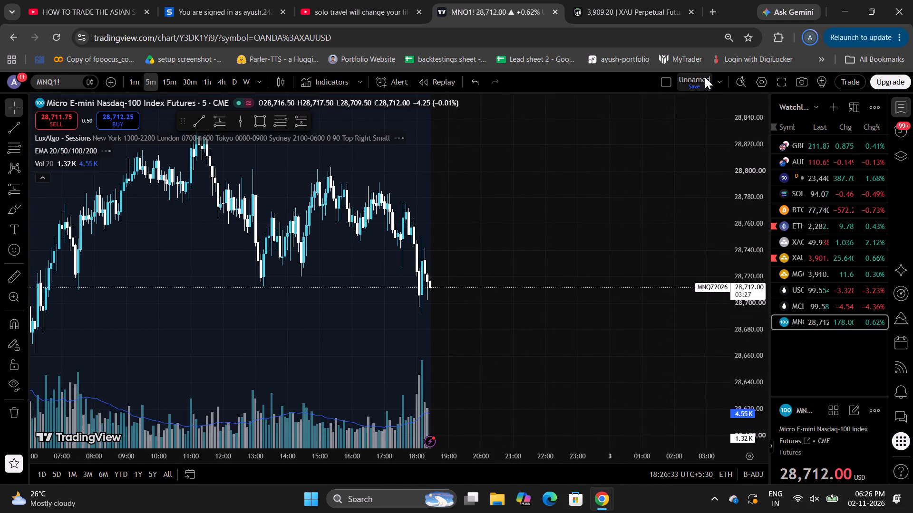
{"action": "left_click", "coordinate": [705, 77]}
{"action": "left_click", "coordinate": [700, 80]}
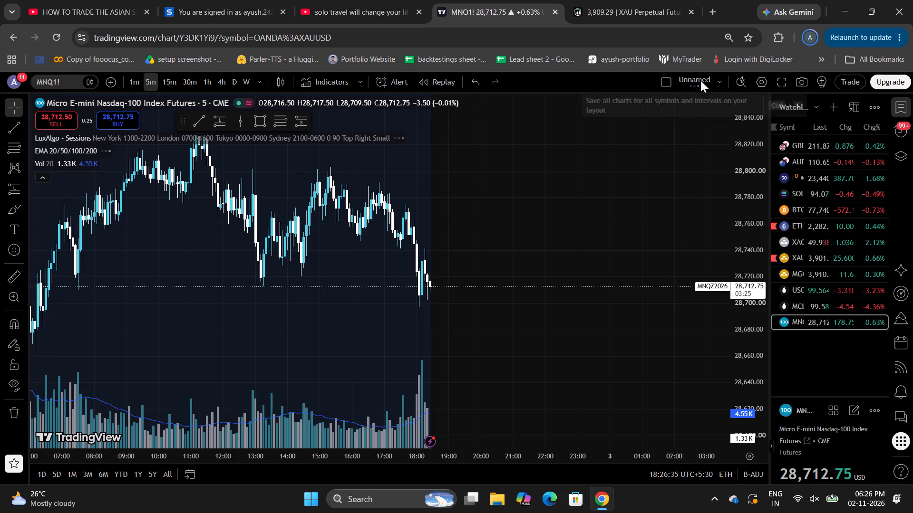
Switch to My Funded Perps, open the NAS100 market from its open position, and enlarge the chart area over the positions table.
{"action": "left_click", "coordinate": [587, 0]}
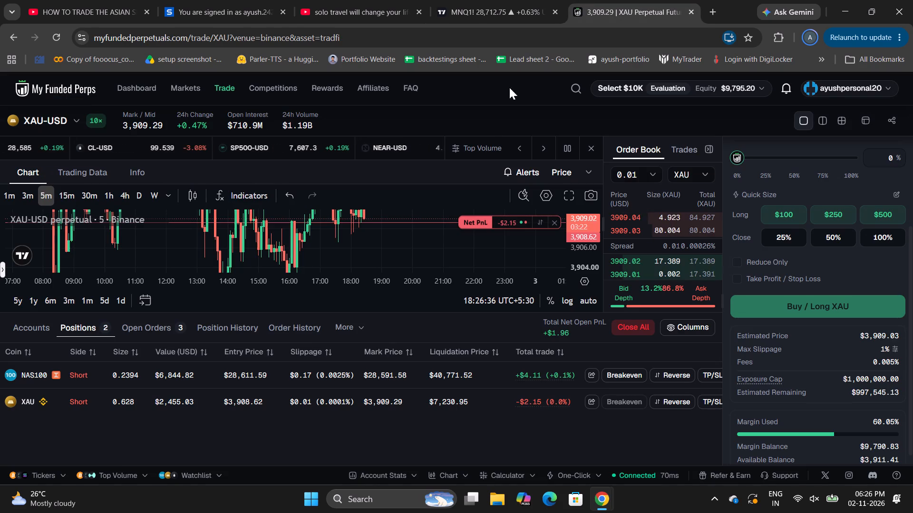
{"action": "left_click", "coordinate": [349, 372]}
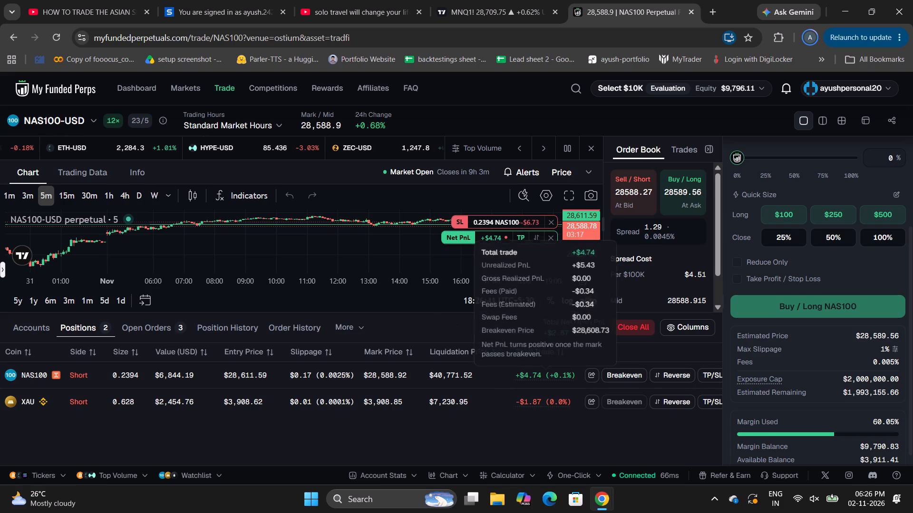
{"action": "left_click_drag", "start_coordinate": [422, 310], "coordinate": [380, 459]}
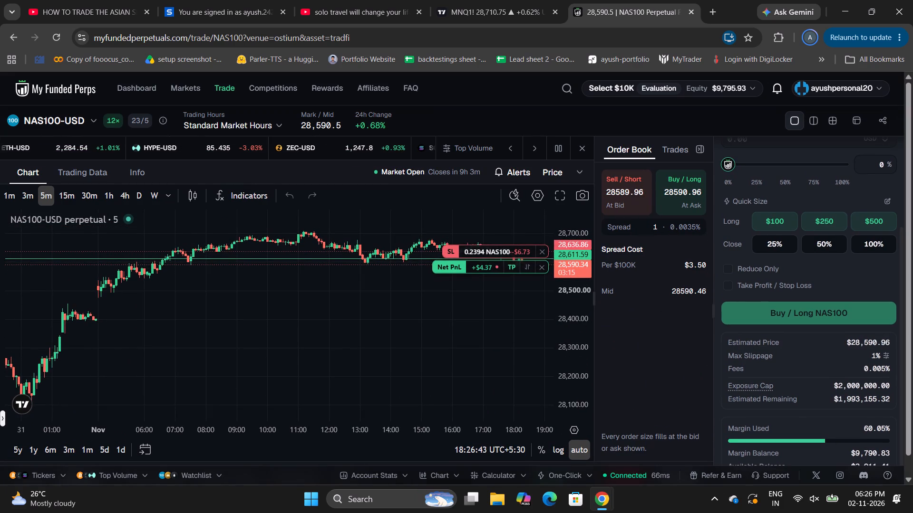
Examine the latest NAS100 candles against the short's entry and stop-loss levels, and compare them with MNQ1! on TradingView.
{"action": "right_click", "coordinate": [407, 343]}
{"action": "left_click", "coordinate": [441, 268]}
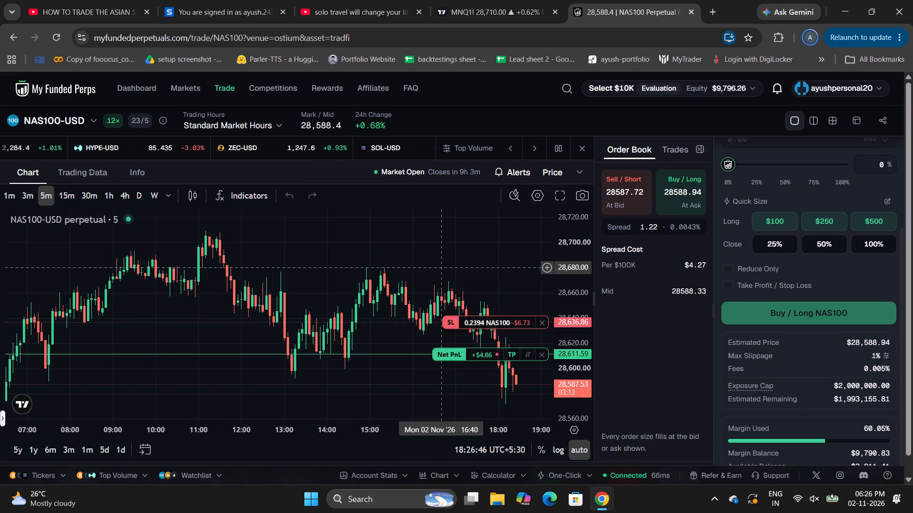
{"action": "scroll", "coordinate": [441, 268], "scroll_direction": "up", "scroll_amount": 4}
{"action": "left_click_drag", "start_coordinate": [441, 268], "coordinate": [325, 271]}
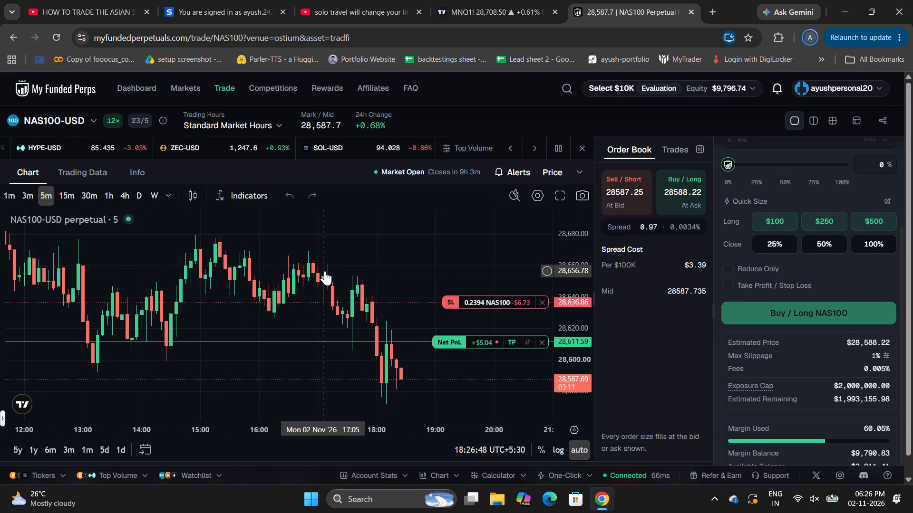
{"action": "left_click", "coordinate": [530, 0]}
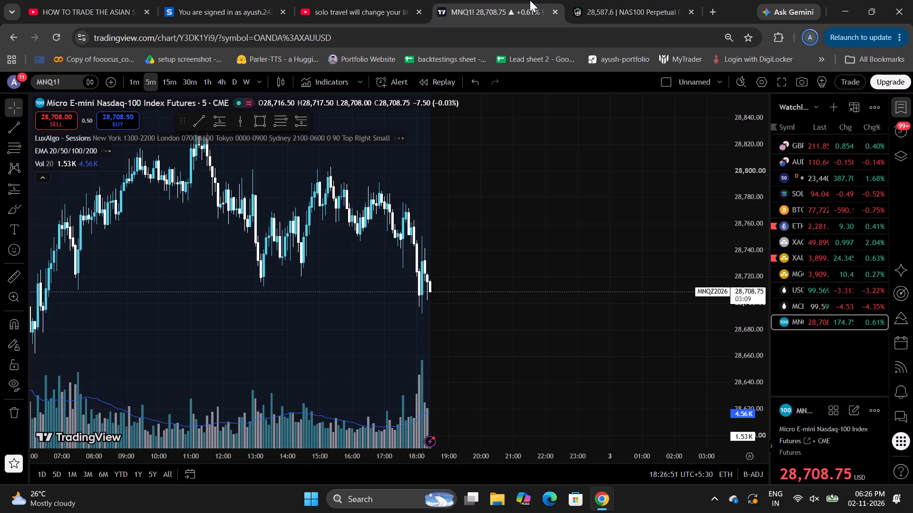
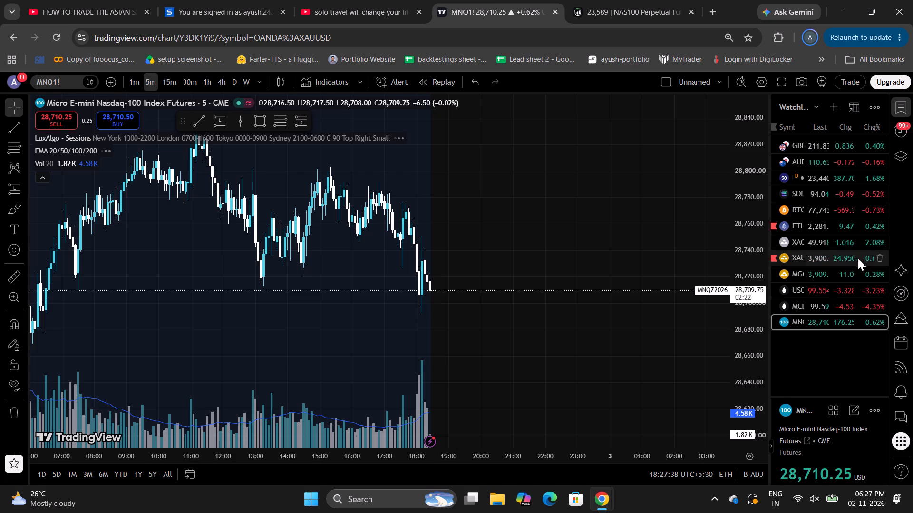
Open the XAUUSD chart from the watchlist and examine gold's 5-minute price action across the Sydney, Tokyo and London sessions.
{"action": "left_click", "coordinate": [826, 260]}
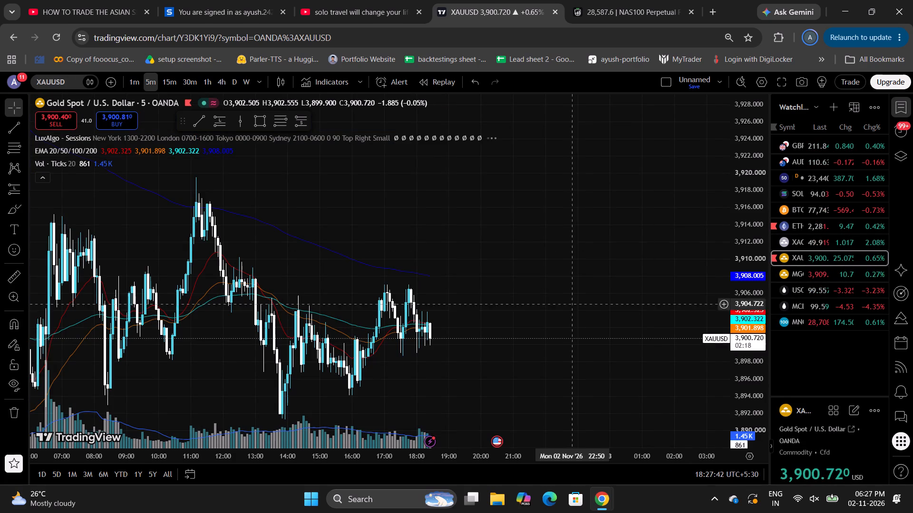
{"action": "left_click_drag", "start_coordinate": [576, 323], "coordinate": [563, 304]}
{"action": "scroll", "coordinate": [563, 304], "scroll_direction": "down", "scroll_amount": 1}
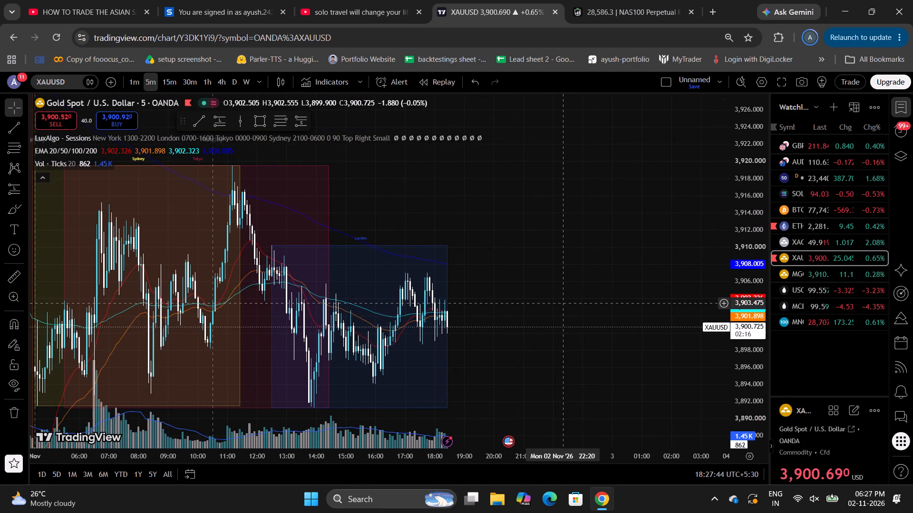
{"action": "scroll", "coordinate": [563, 304], "scroll_direction": "down", "scroll_amount": 2}
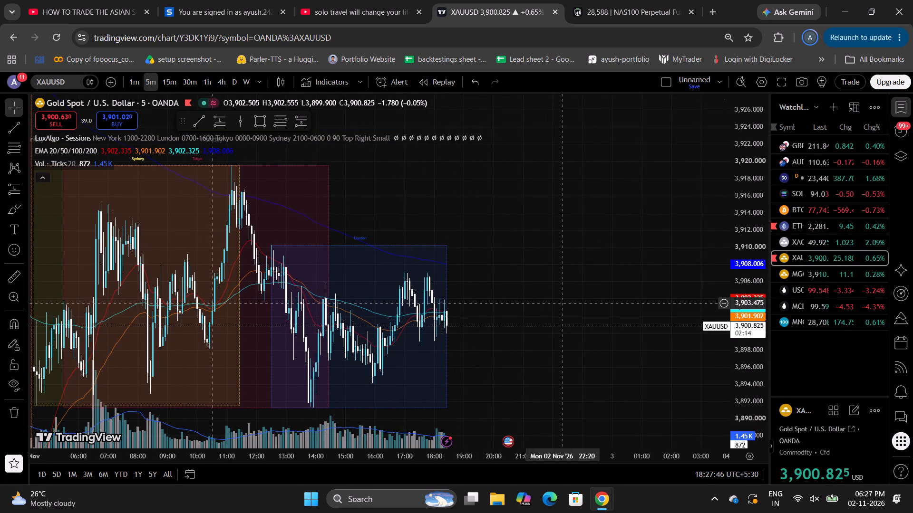
{"action": "scroll", "coordinate": [563, 304], "scroll_direction": "down", "scroll_amount": 1}
Return to the MNQ1! chart from the watchlist and examine its latest 5-minute candles.
{"action": "left_click", "coordinate": [803, 319]}
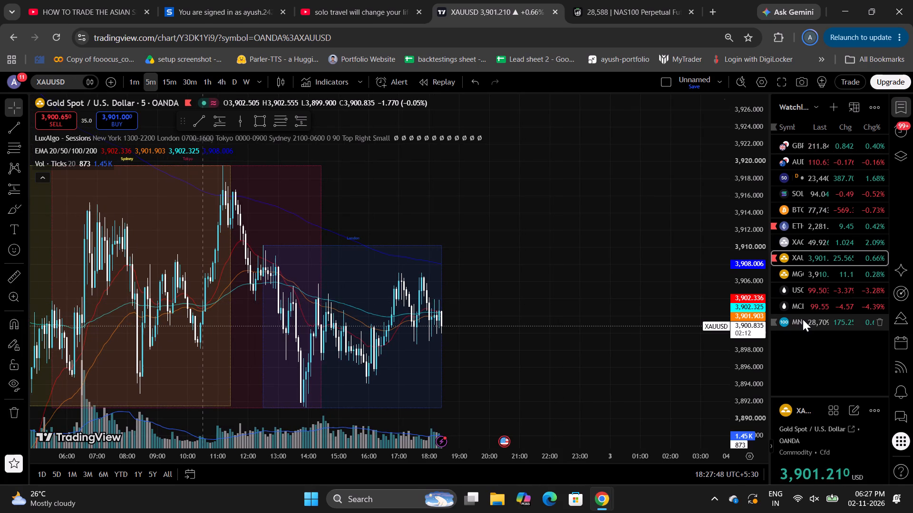
{"action": "left_click_drag", "start_coordinate": [591, 316], "coordinate": [587, 339]}
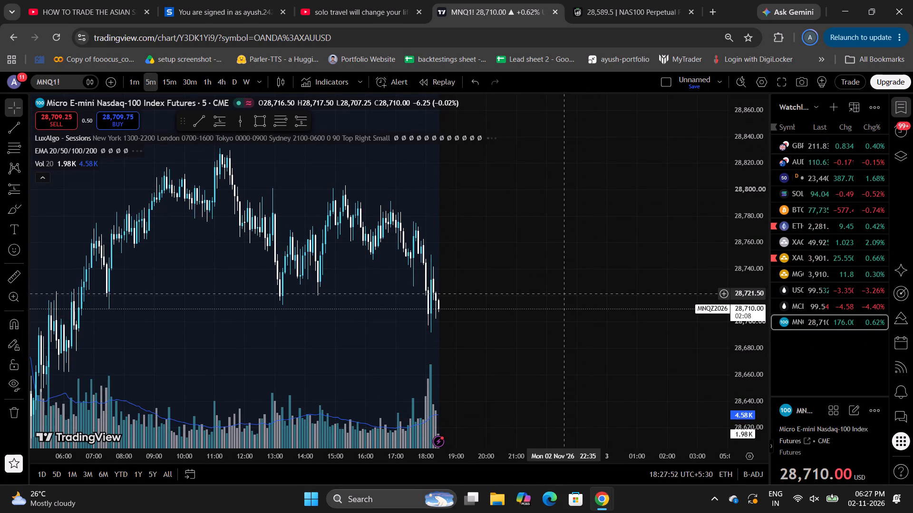
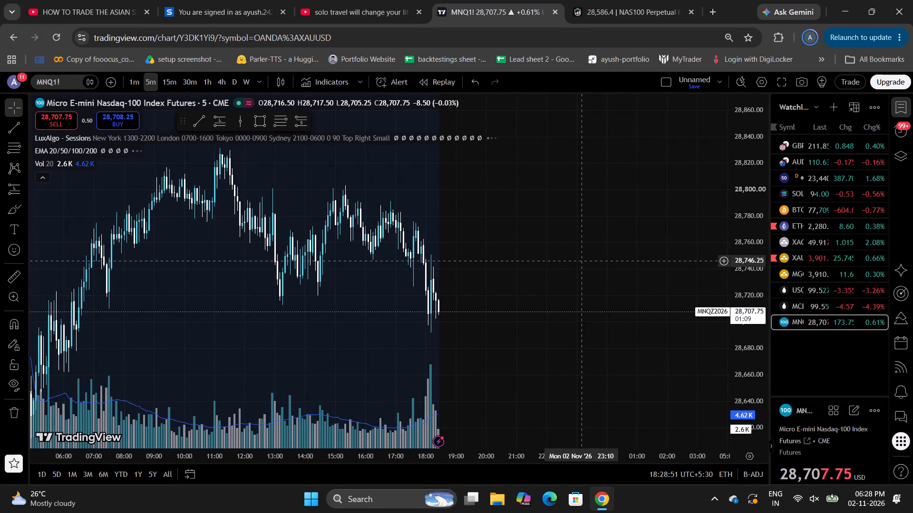
Open the XAUUSD chart from the watchlist and examine its 5-minute price action across the Sydney, Tokyo and London sessions.
{"action": "left_click", "coordinate": [821, 254]}
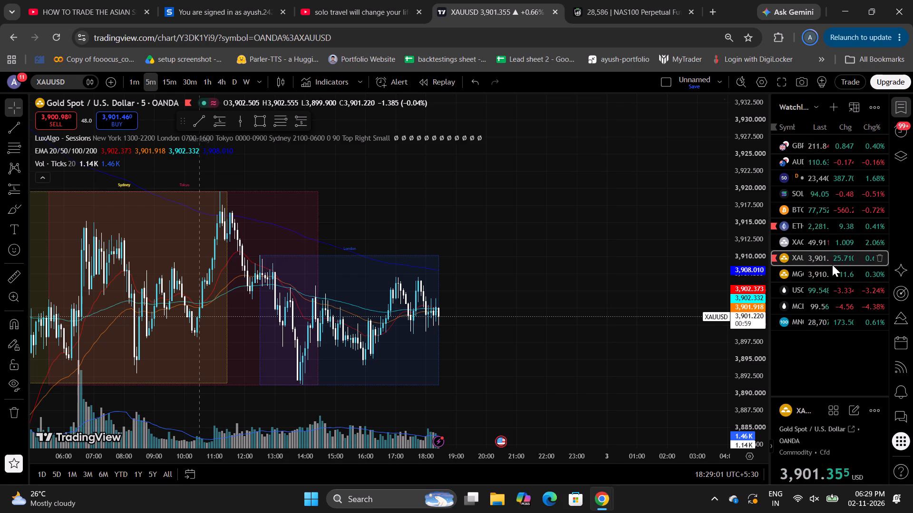
{"action": "left_click_drag", "start_coordinate": [560, 299], "coordinate": [558, 289]}
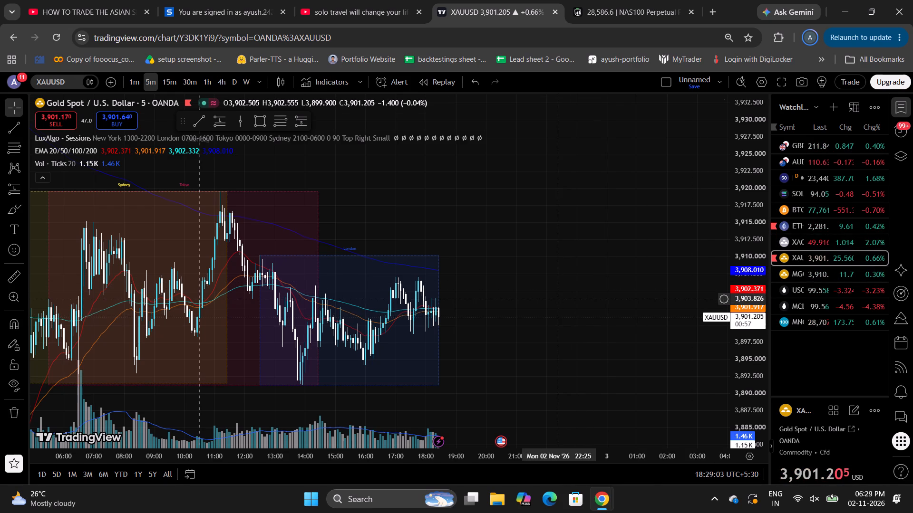
{"action": "left_click_drag", "start_coordinate": [558, 289], "coordinate": [552, 258]}
{"action": "scroll", "coordinate": [552, 258], "scroll_direction": "down", "scroll_amount": 1}
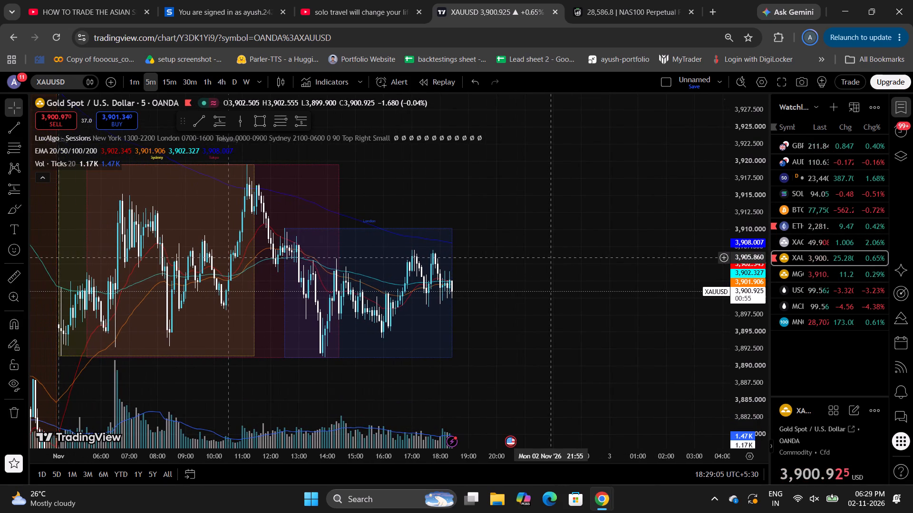
{"action": "scroll", "coordinate": [552, 258], "scroll_direction": "down", "scroll_amount": 1}
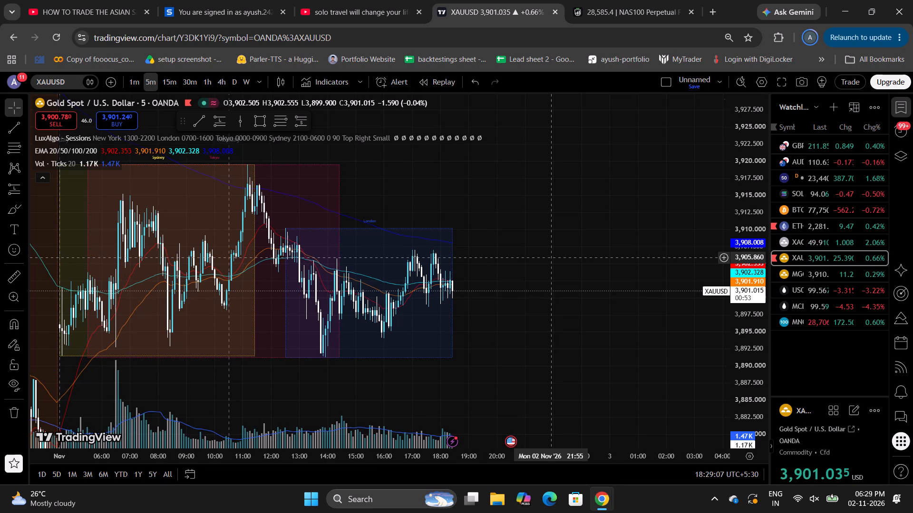
{"action": "scroll", "coordinate": [552, 258], "scroll_direction": "down", "scroll_amount": 2}
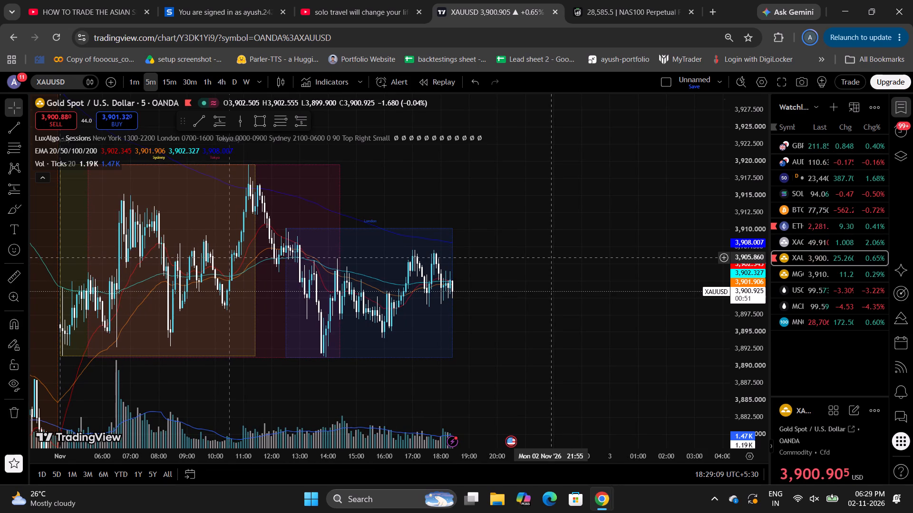
{"action": "scroll", "coordinate": [552, 258], "scroll_direction": "down", "scroll_amount": 1}
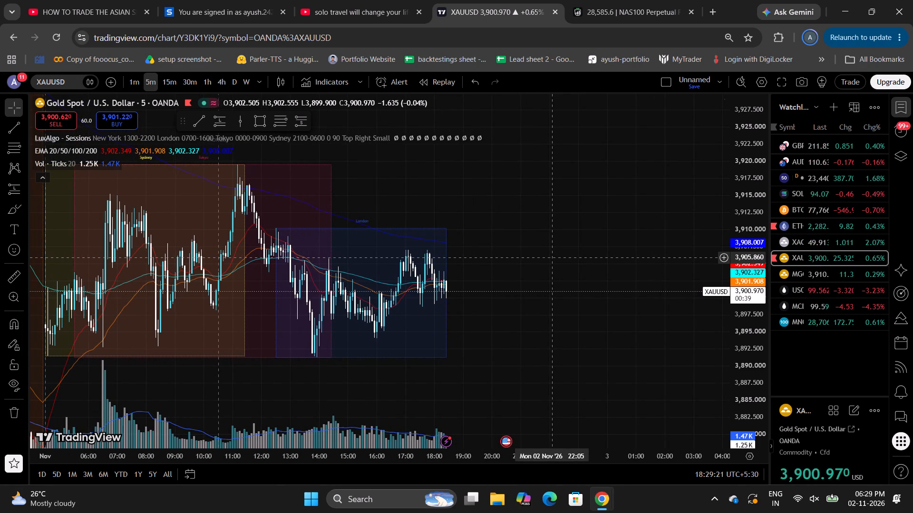
{"action": "left_click", "coordinate": [849, 326]}
{"action": "left_click", "coordinate": [822, 257]}
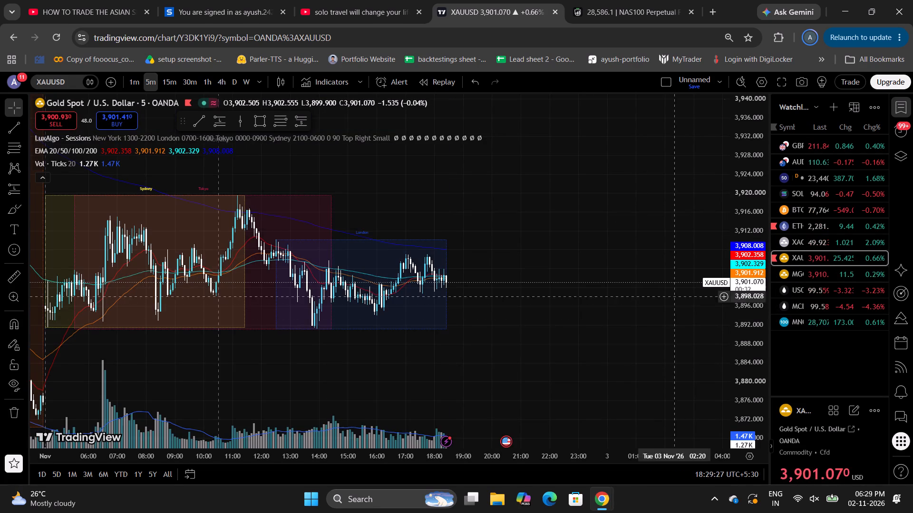
{"action": "scroll", "coordinate": [583, 319], "scroll_direction": "down", "scroll_amount": 2}
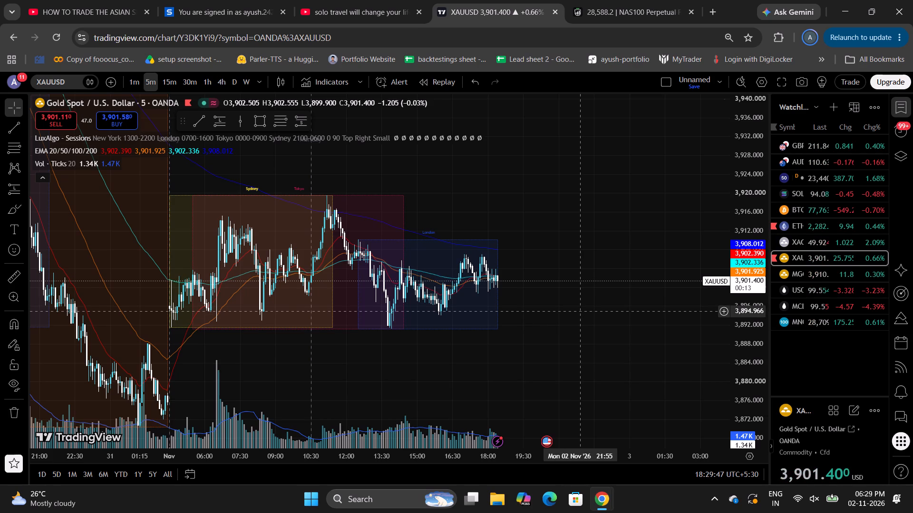
Switch to the MNQ1! chart from the watchlist and examine its 5-minute candles in the London session.
{"action": "left_click", "coordinate": [837, 327]}
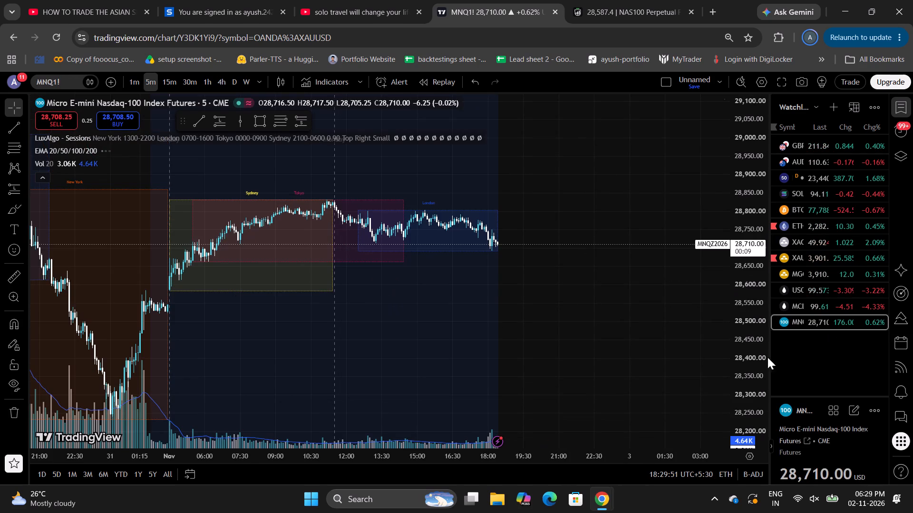
{"action": "left_click_drag", "start_coordinate": [758, 372], "coordinate": [727, 170]}
{"action": "left_click_drag", "start_coordinate": [631, 212], "coordinate": [588, 296]}
{"action": "scroll", "coordinate": [588, 296], "scroll_direction": "up", "scroll_amount": 2}
{"action": "scroll", "coordinate": [588, 296], "scroll_direction": "down", "scroll_amount": 1}
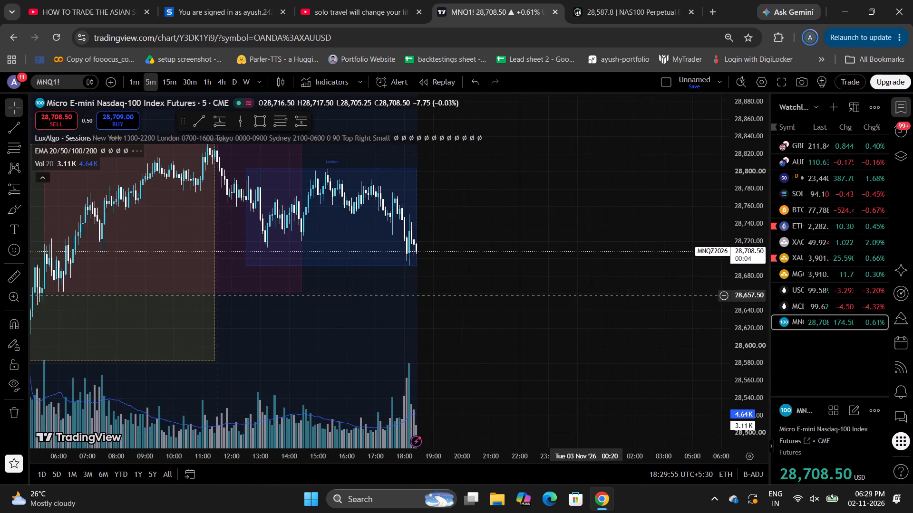
{"action": "scroll", "coordinate": [588, 296], "scroll_direction": "down", "scroll_amount": 1}
Save the unnamed chart layout.
{"action": "left_click", "coordinate": [696, 81]}
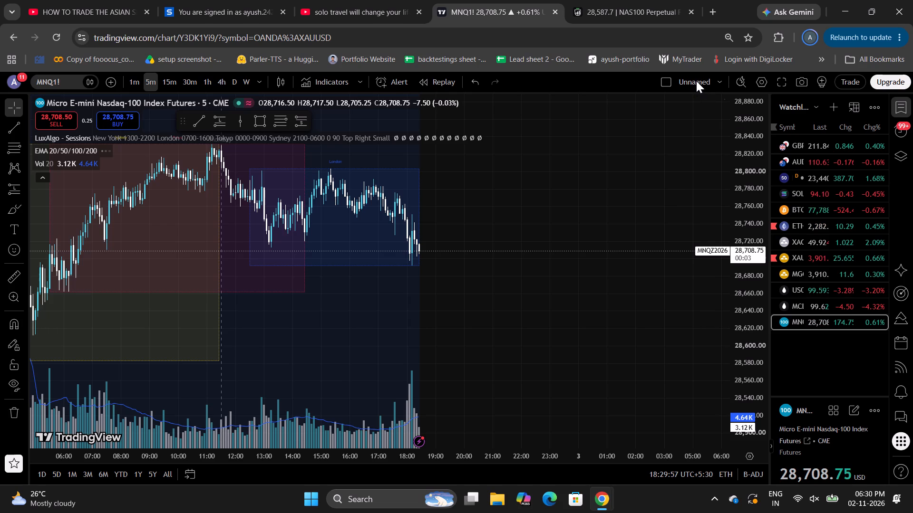
Return to the XAUUSD chart and examine gold's newest 5-minute candle against the EMAs and London range.
{"action": "left_click", "coordinate": [827, 266]}
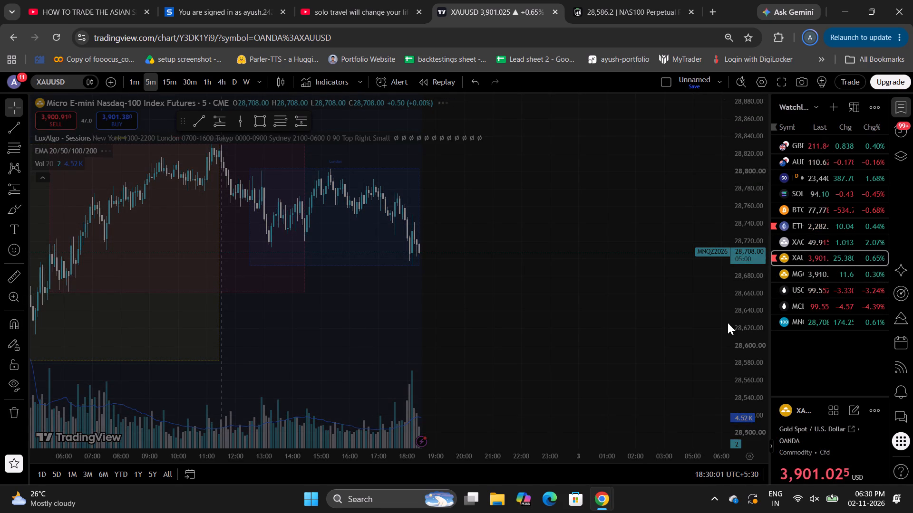
{"action": "left_click", "coordinate": [754, 330]}
{"action": "left_click_drag", "start_coordinate": [754, 330], "coordinate": [751, 334]}
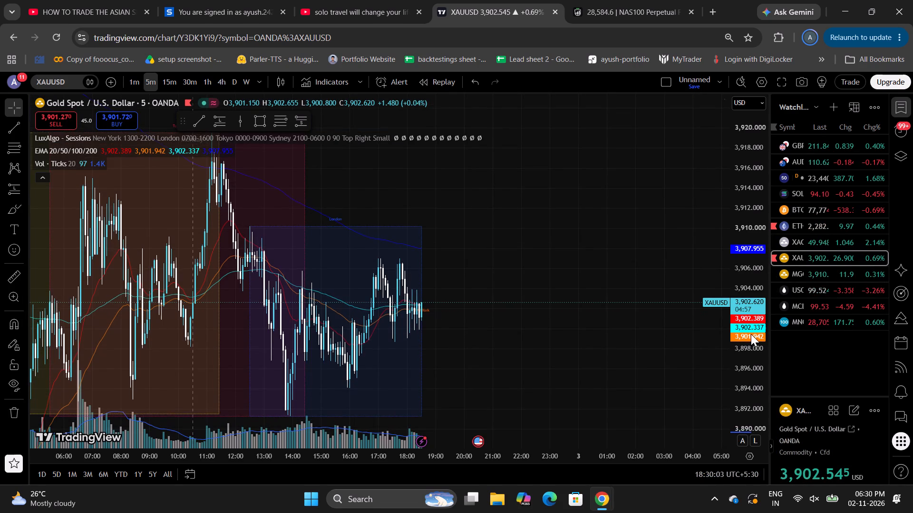
{"action": "left_click_drag", "start_coordinate": [751, 334], "coordinate": [749, 336]}
{"action": "left_click_drag", "start_coordinate": [749, 336], "coordinate": [749, 342]}
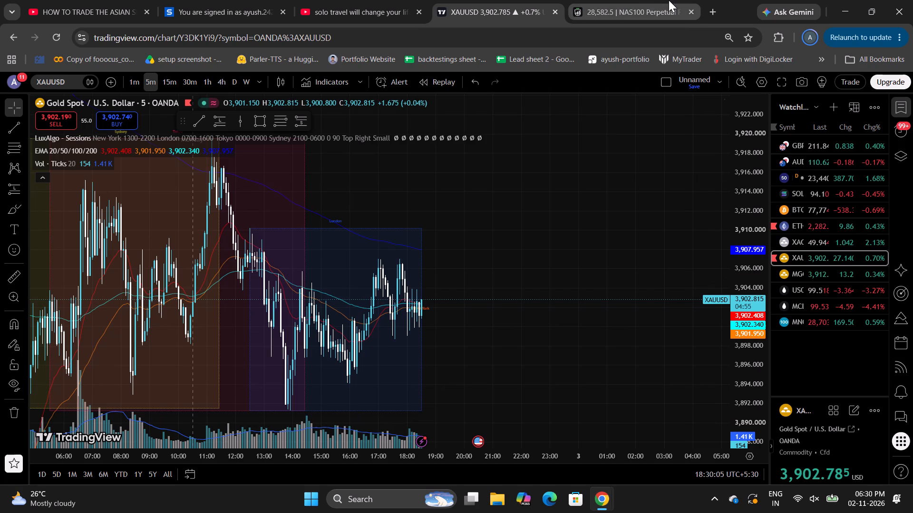
Switch to My Funded Perps and expand the positions table to check the open NAS100 and XAU shorts.
{"action": "left_click", "coordinate": [631, 0]}
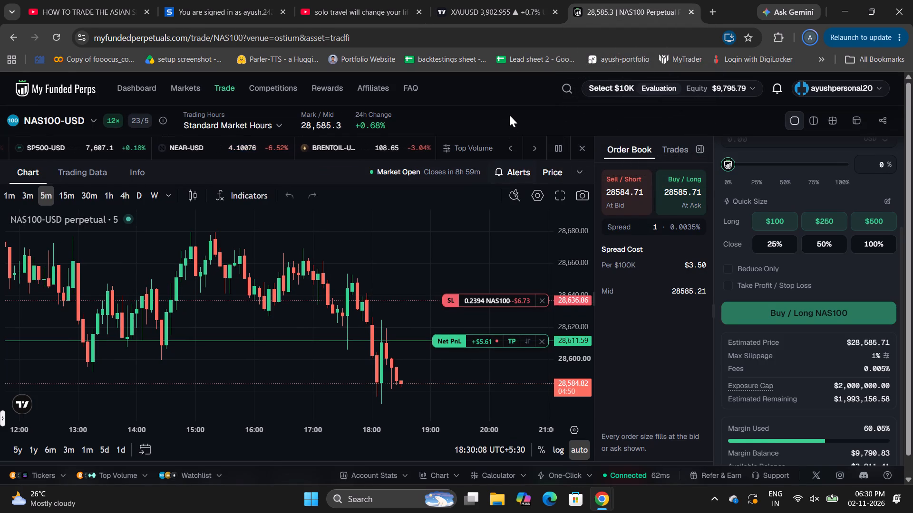
{"action": "scroll", "coordinate": [509, 115], "scroll_direction": "down", "scroll_amount": 4}
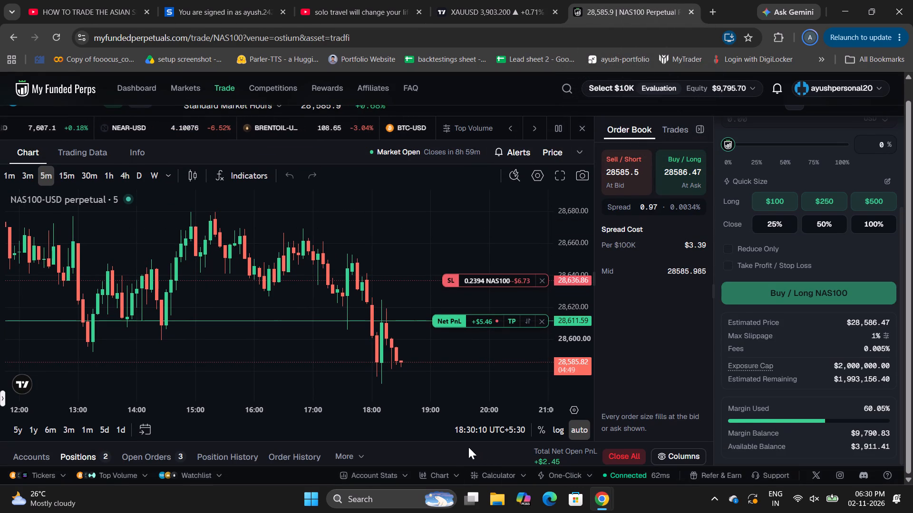
{"action": "left_click_drag", "start_coordinate": [459, 442], "coordinate": [464, 354]}
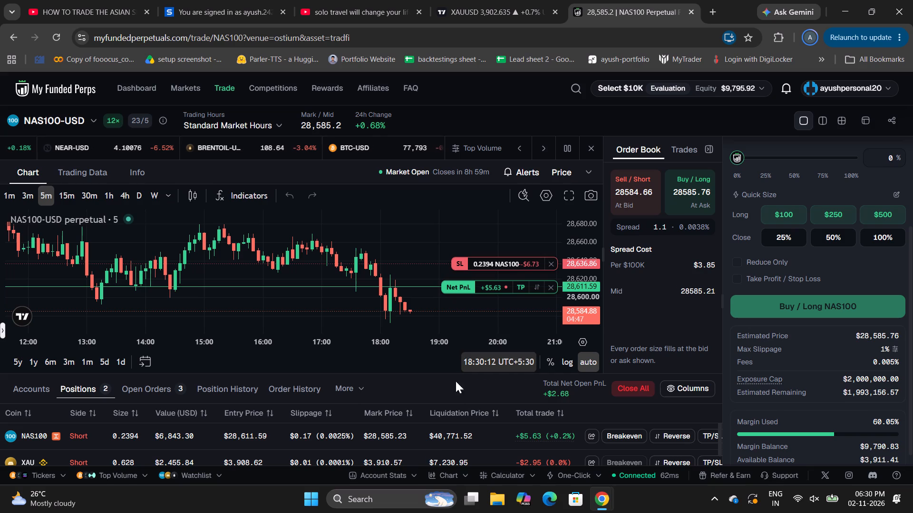
Open the XAU-USD chart from its position and examine the 5-minute candles around the entry and stop loss, then recheck the positions.
{"action": "left_click", "coordinate": [414, 461]}
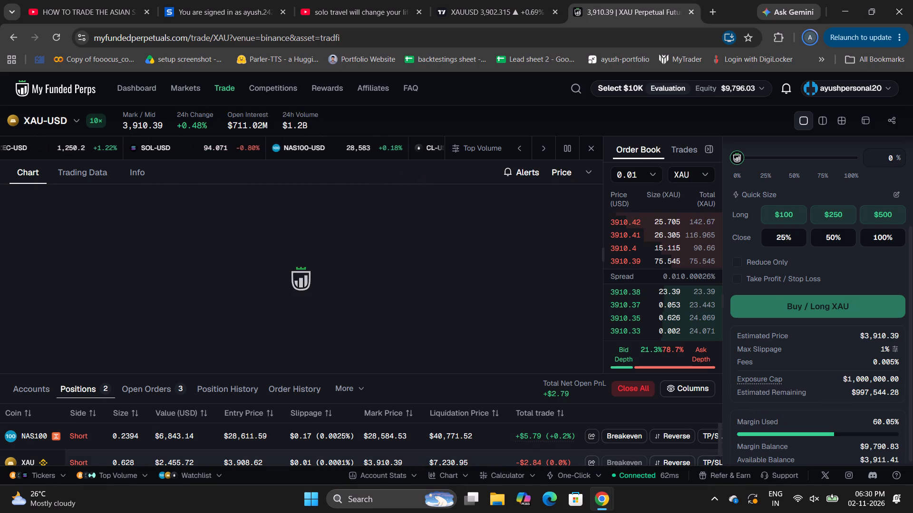
{"action": "left_click_drag", "start_coordinate": [432, 372], "coordinate": [404, 454]}
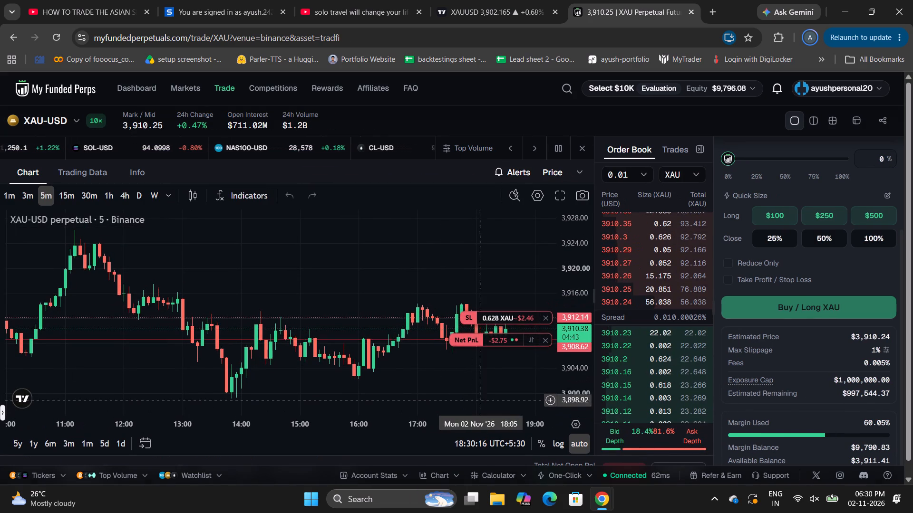
{"action": "scroll", "coordinate": [485, 385], "scroll_direction": "up", "scroll_amount": 6}
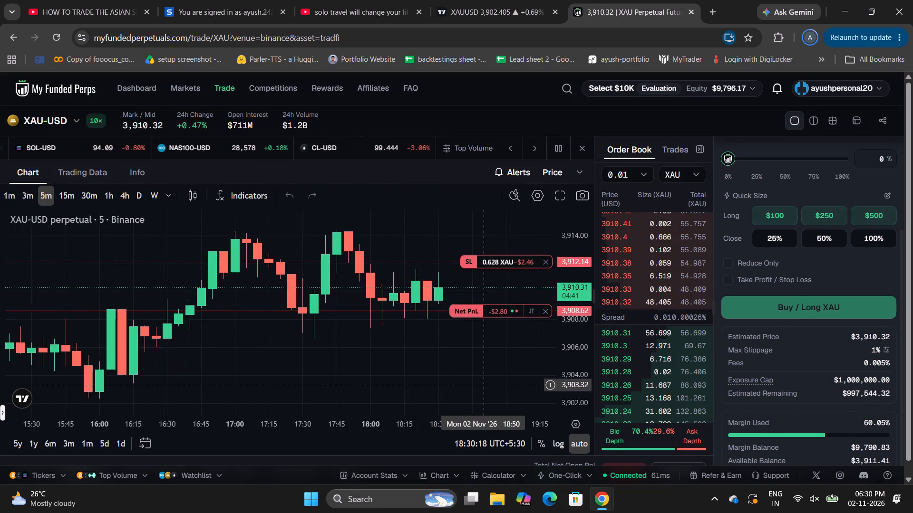
{"action": "scroll", "coordinate": [485, 385], "scroll_direction": "up", "scroll_amount": 1}
{"action": "scroll", "coordinate": [485, 385], "scroll_direction": "down", "scroll_amount": 1}
{"action": "left_click_drag", "start_coordinate": [575, 356], "coordinate": [573, 281]}
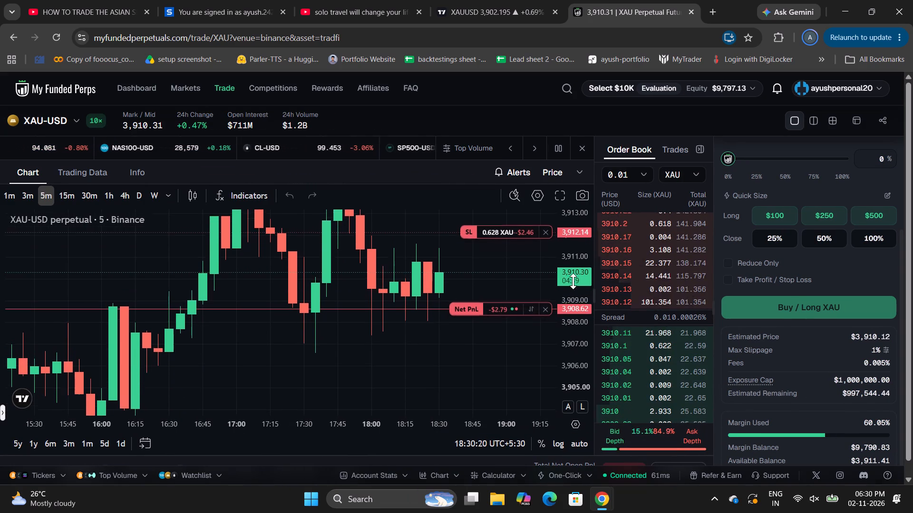
{"action": "left_click_drag", "start_coordinate": [573, 281], "coordinate": [569, 285]}
{"action": "scroll", "coordinate": [415, 349], "scroll_direction": "down", "scroll_amount": 3}
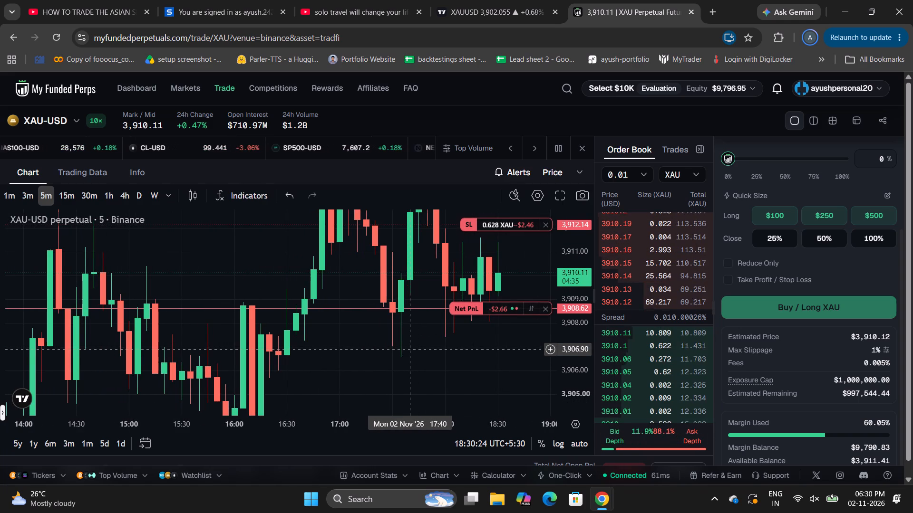
{"action": "left_click_drag", "start_coordinate": [359, 355], "coordinate": [281, 357]}
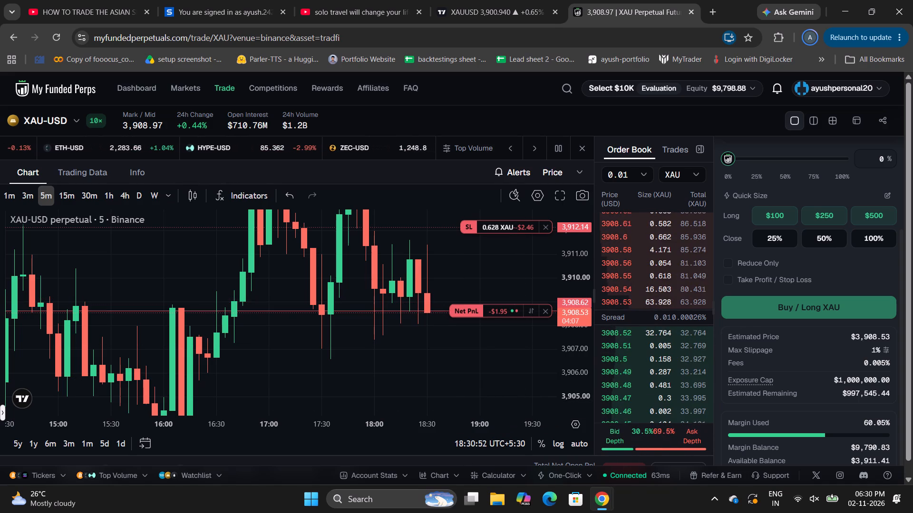
{"action": "left_click_drag", "start_coordinate": [456, 455], "coordinate": [460, 342]}
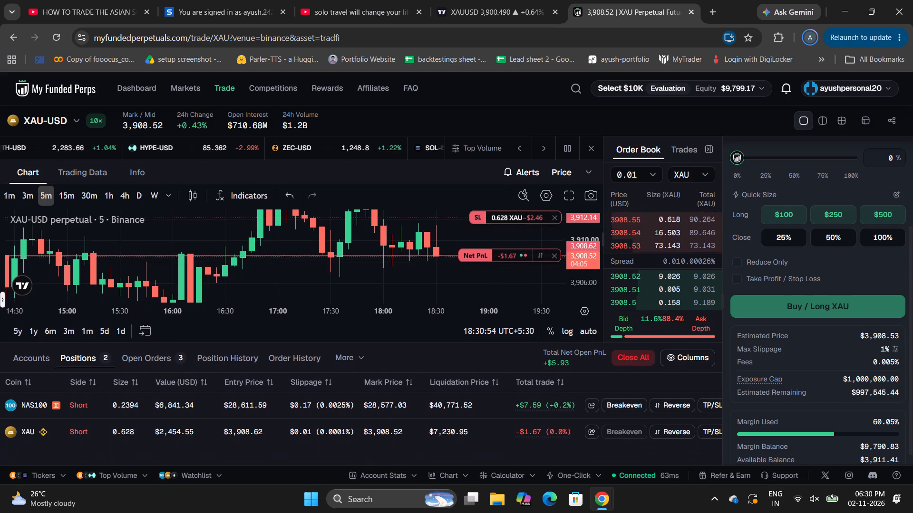
Switch to TradingView and examine the MNQ1! 5-minute chart across the Sydney, Tokyo and London sessions.
{"action": "left_click", "coordinate": [541, 0]}
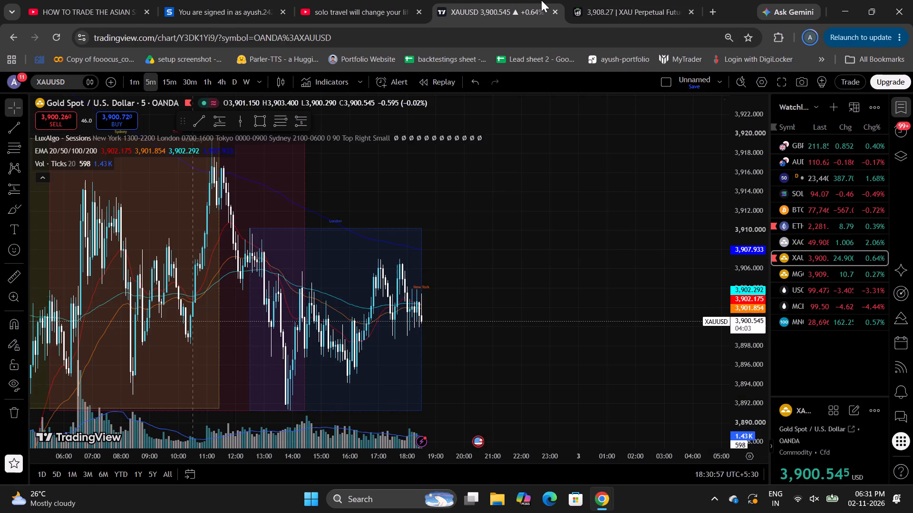
{"action": "left_click", "coordinate": [800, 324]}
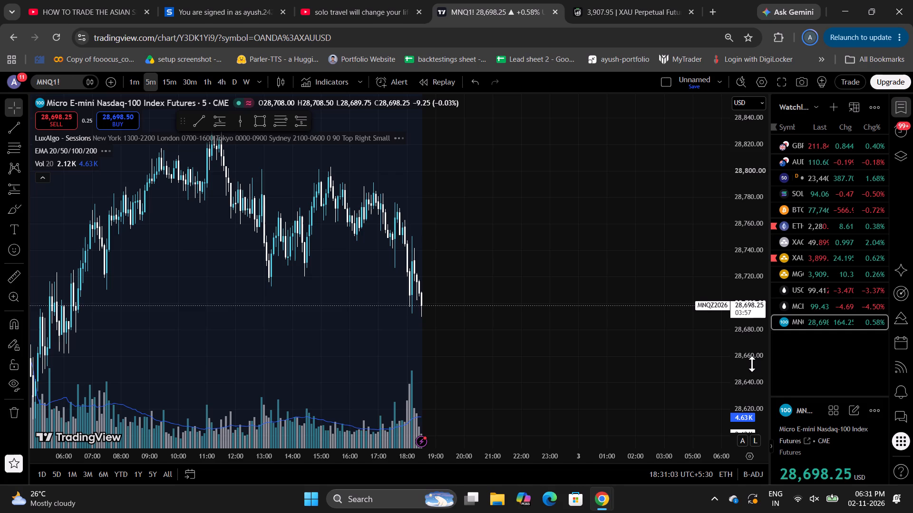
{"action": "scroll", "coordinate": [635, 366], "scroll_direction": "down", "scroll_amount": 1}
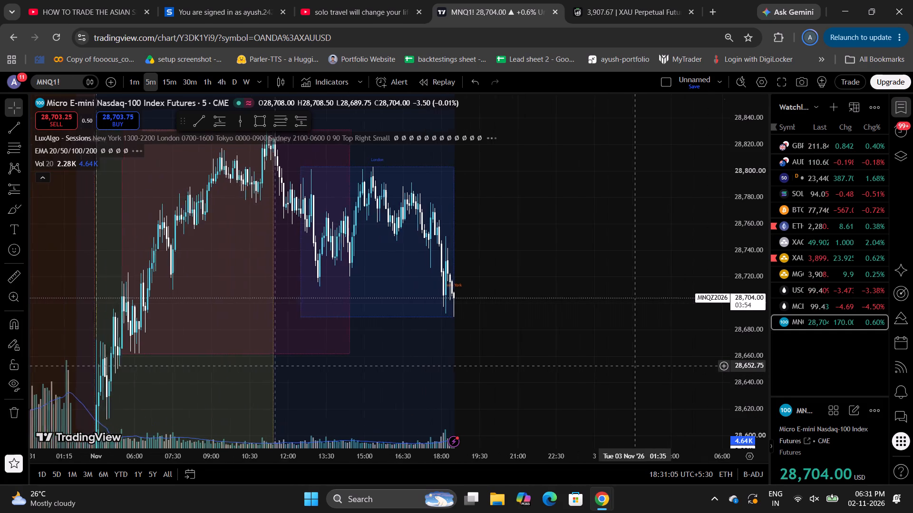
{"action": "scroll", "coordinate": [635, 366], "scroll_direction": "down", "scroll_amount": 1}
{"action": "left_click_drag", "start_coordinate": [622, 348], "coordinate": [609, 379]}
{"action": "scroll", "coordinate": [609, 379], "scroll_direction": "down", "scroll_amount": 1}
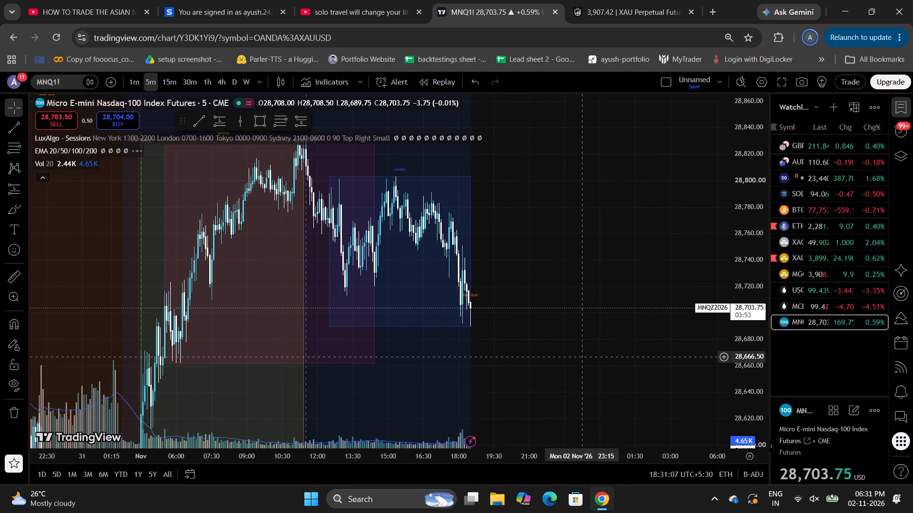
{"action": "scroll", "coordinate": [582, 357], "scroll_direction": "up", "scroll_amount": 1}
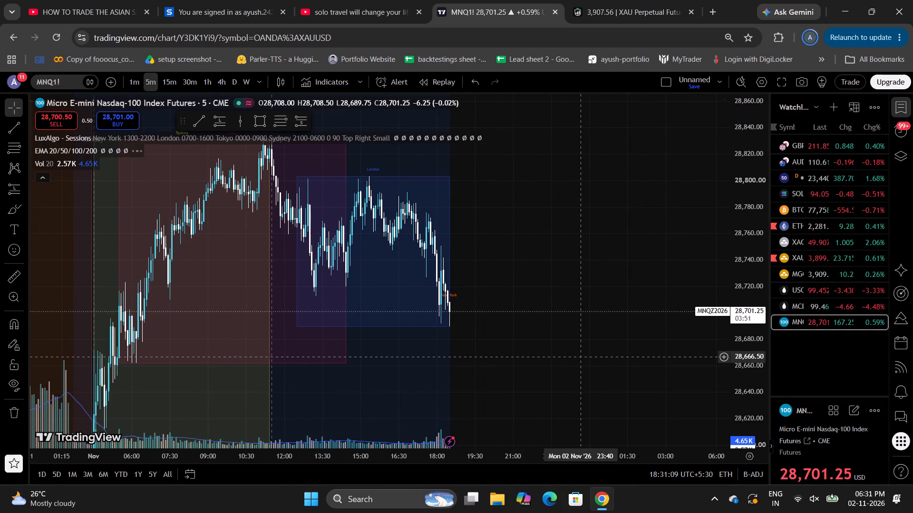
Return to My Funded Perps and examine the XAU-USD chart with the short's entry, stop-loss and take-profit levels in view.
{"action": "left_click", "coordinate": [605, 0]}
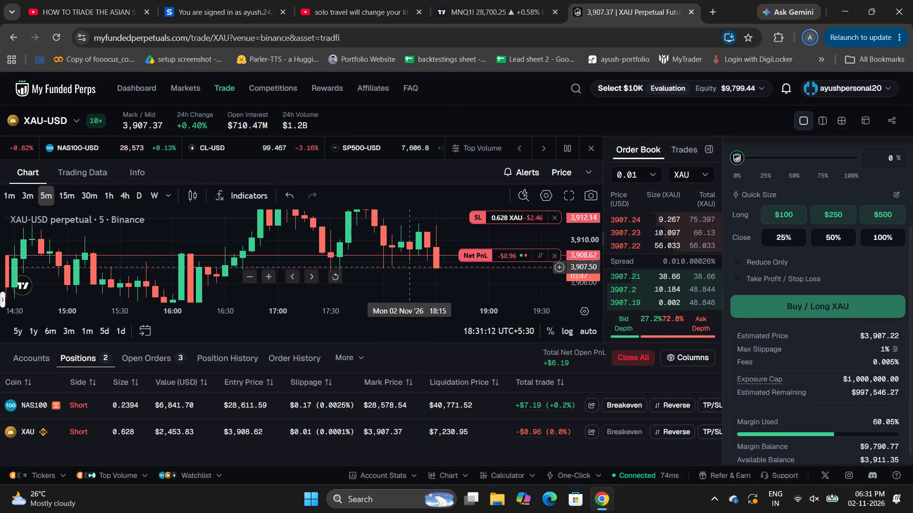
{"action": "scroll", "coordinate": [421, 264], "scroll_direction": "down", "scroll_amount": 5}
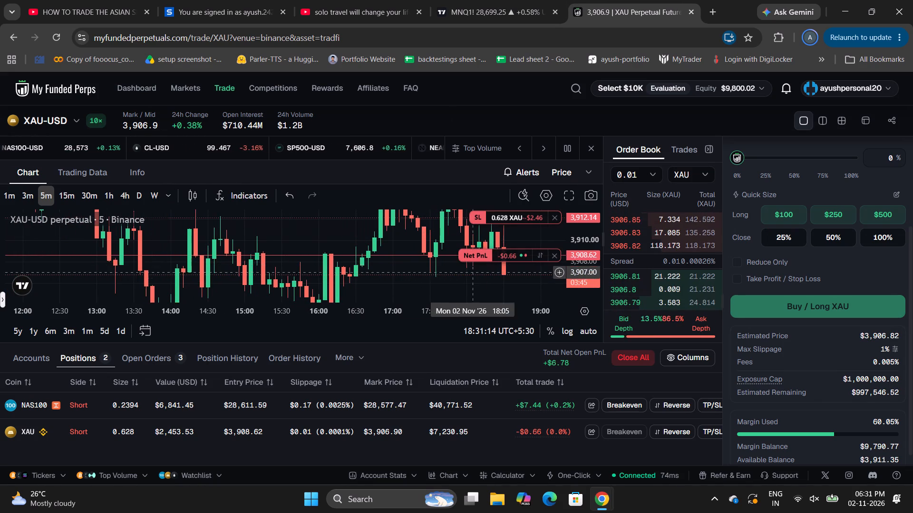
{"action": "left_click_drag", "start_coordinate": [489, 278], "coordinate": [403, 233]}
{"action": "left_click_drag", "start_coordinate": [579, 228], "coordinate": [579, 231]}
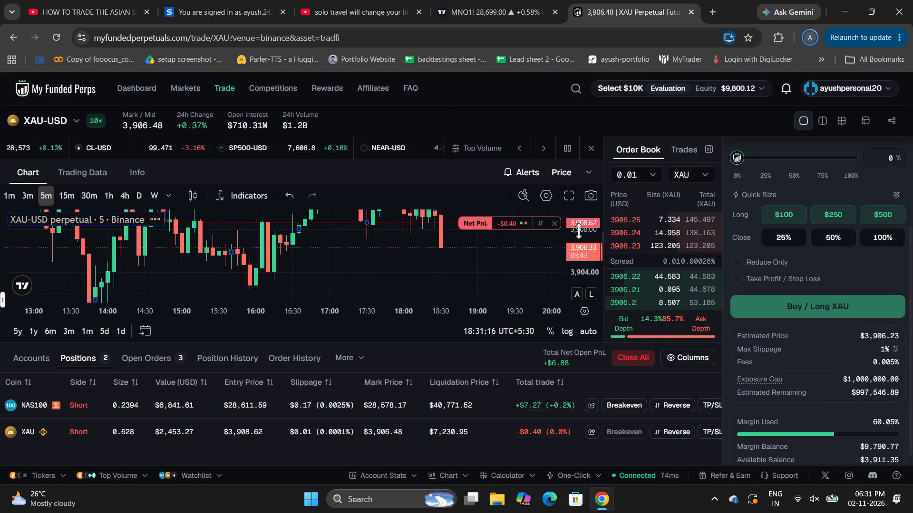
{"action": "left_click_drag", "start_coordinate": [579, 231], "coordinate": [559, 297]}
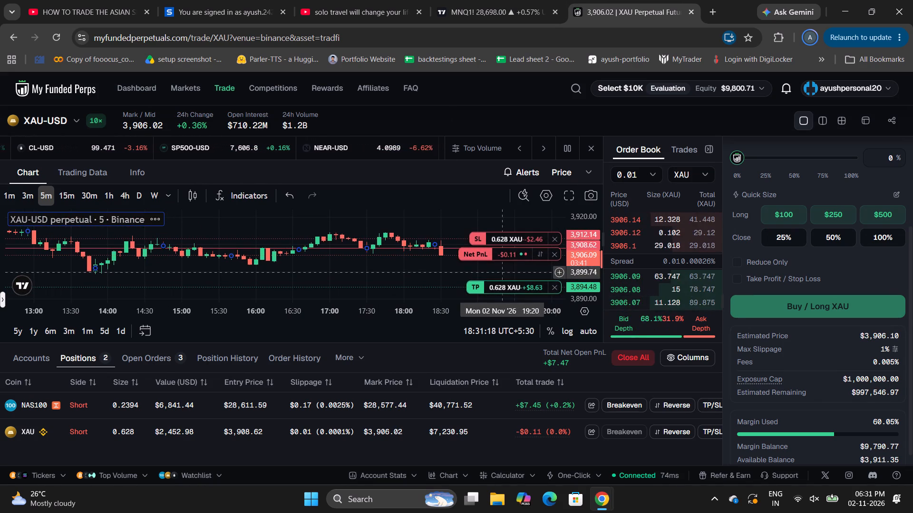
Measure the price distance on the XAU-USD chart from the latest candles down to about 3,891.93, just below the take-profit level.
{"action": "left_click", "coordinate": [449, 248], "text": "shift"}
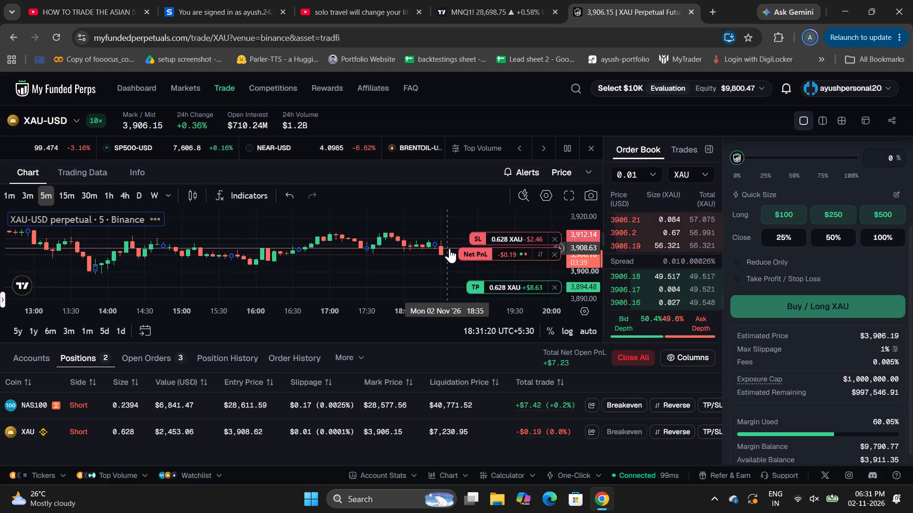
{"action": "left_click", "coordinate": [439, 250], "text": "shift"}
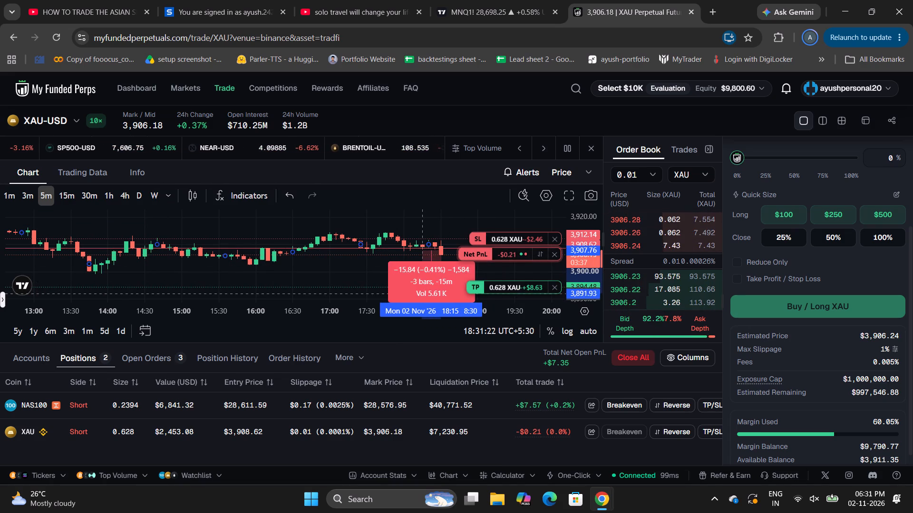
{"action": "left_click", "coordinate": [390, 286]}
{"action": "left_click", "coordinate": [368, 262]}
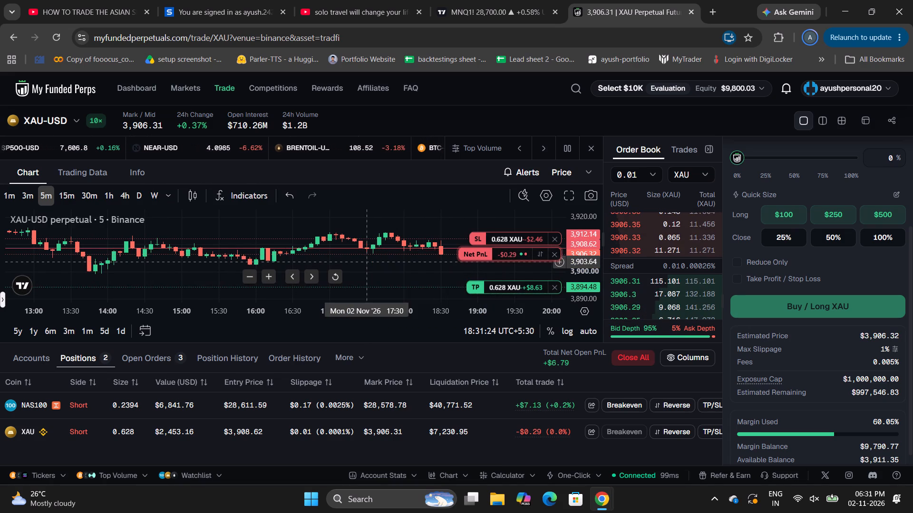
Move the XAU short's take-profit level on the chart to $3,894.92.
{"action": "scroll", "coordinate": [368, 262], "scroll_direction": "down", "scroll_amount": 10}
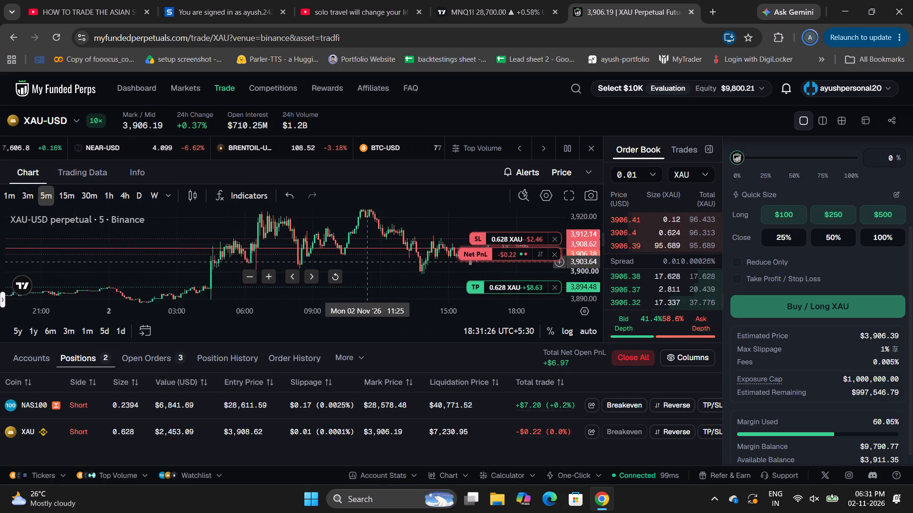
{"action": "scroll", "coordinate": [368, 262], "scroll_direction": "up", "scroll_amount": 2}
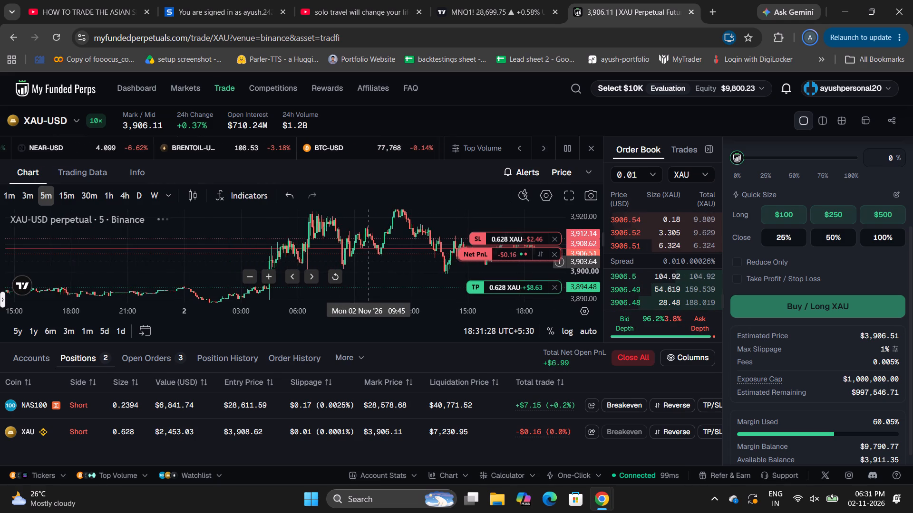
{"action": "scroll", "coordinate": [368, 262], "scroll_direction": "up", "scroll_amount": 1}
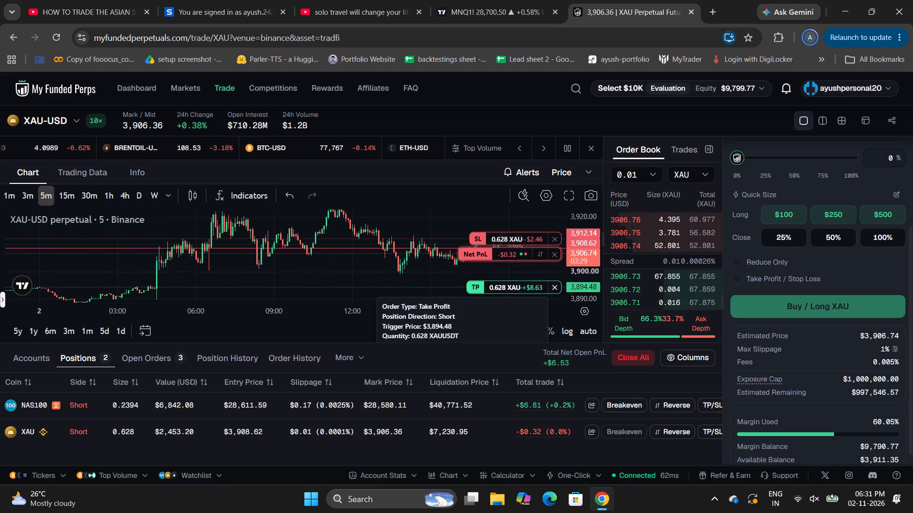
{"action": "left_click_drag", "start_coordinate": [504, 282], "coordinate": [455, 286]}
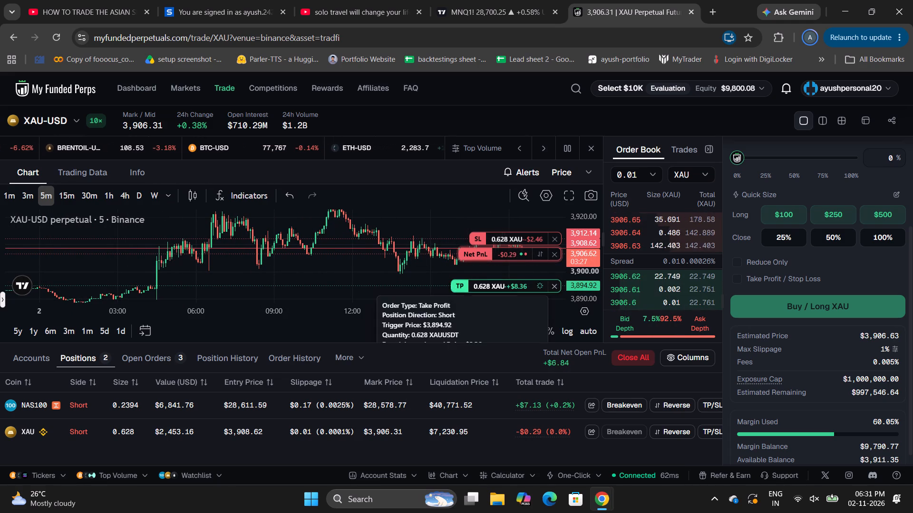
Examine the latest XAU-USD 5-minute candles against the short's entry and stop-loss levels at a larger price scale.
{"action": "left_click_drag", "start_coordinate": [438, 279], "coordinate": [374, 280]}
{"action": "left_click_drag", "start_coordinate": [570, 277], "coordinate": [570, 272]}
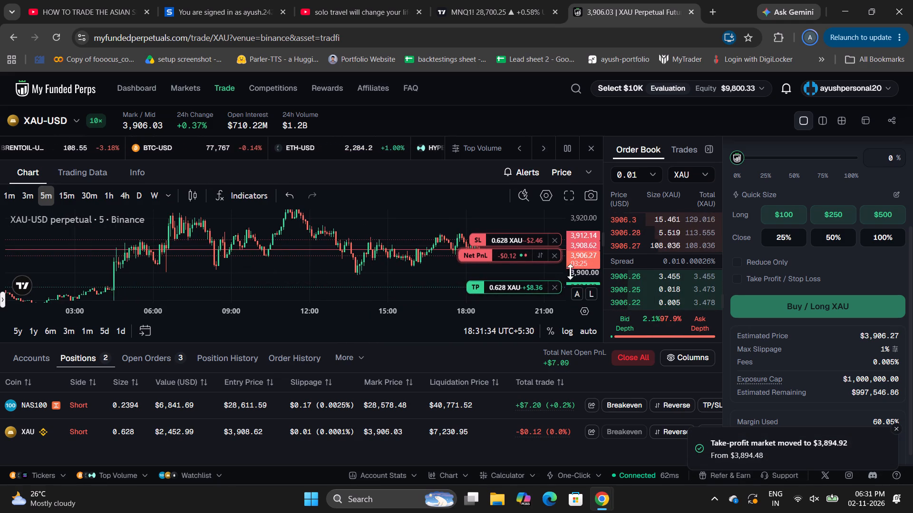
{"action": "left_click_drag", "start_coordinate": [570, 272], "coordinate": [552, 224]}
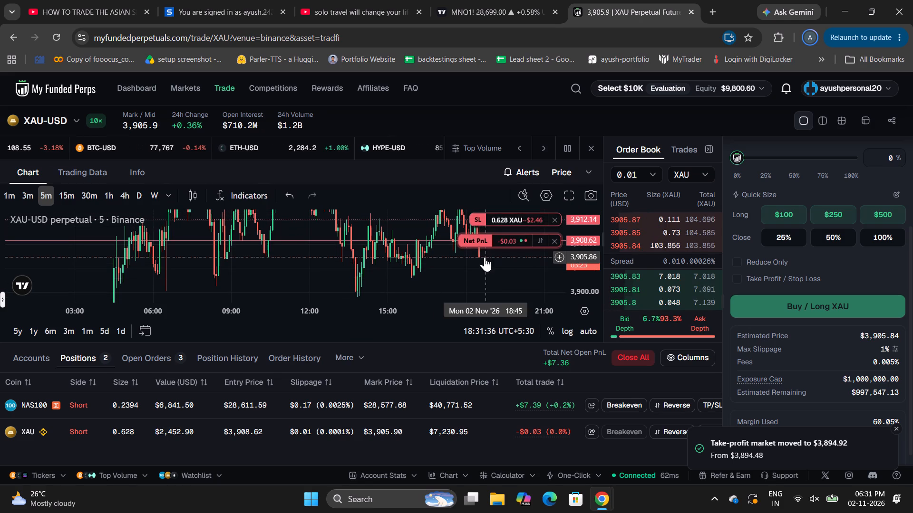
{"action": "left_click_drag", "start_coordinate": [485, 257], "coordinate": [383, 253]}
{"action": "scroll", "coordinate": [383, 253], "scroll_direction": "up", "scroll_amount": 2}
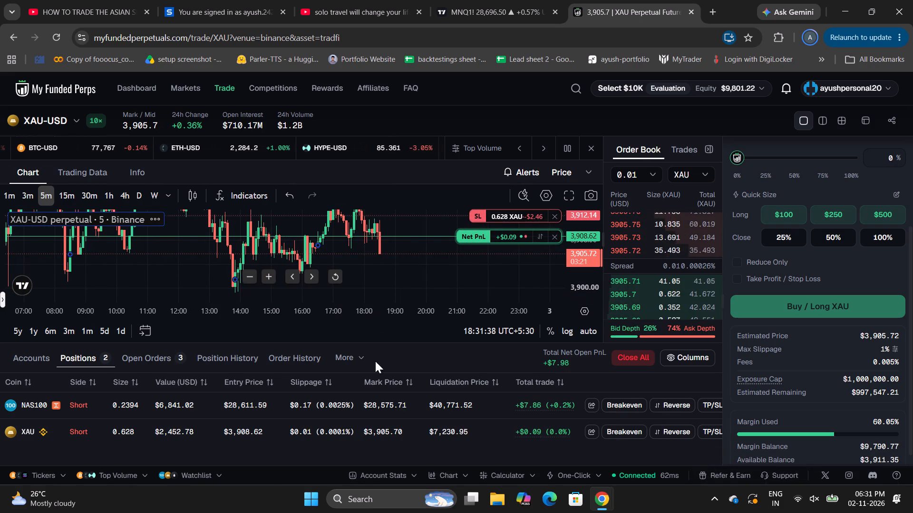
Open the NAS100-USD chart from its position and examine the latest 5-minute candles and the price area below the short's entry.
{"action": "left_click", "coordinate": [351, 407]}
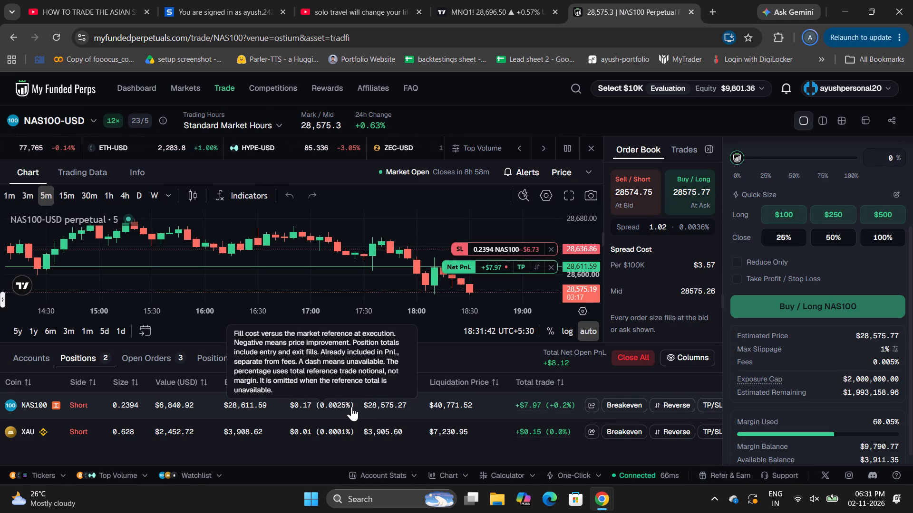
{"action": "left_click_drag", "start_coordinate": [575, 267], "coordinate": [573, 233]}
{"action": "scroll", "coordinate": [507, 256], "scroll_direction": "down", "scroll_amount": 1}
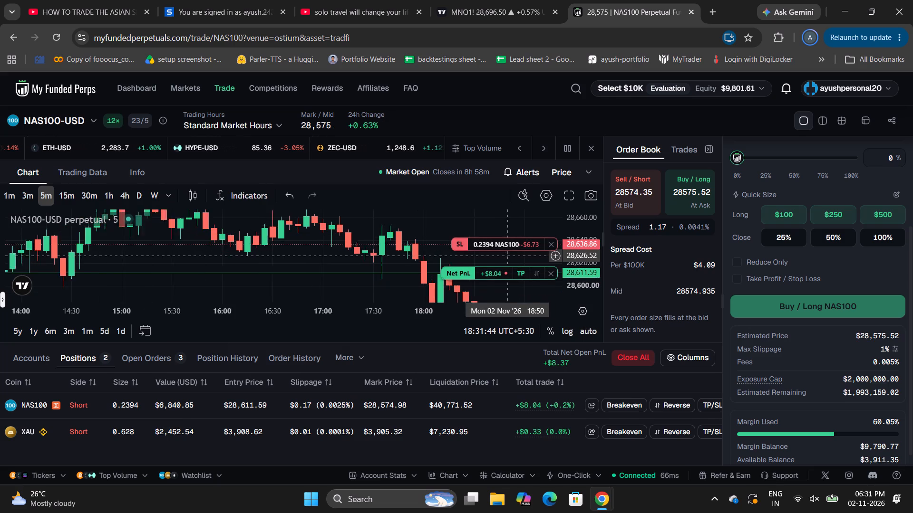
{"action": "scroll", "coordinate": [507, 256], "scroll_direction": "down", "scroll_amount": 1}
{"action": "left_click_drag", "start_coordinate": [470, 291], "coordinate": [359, 204]}
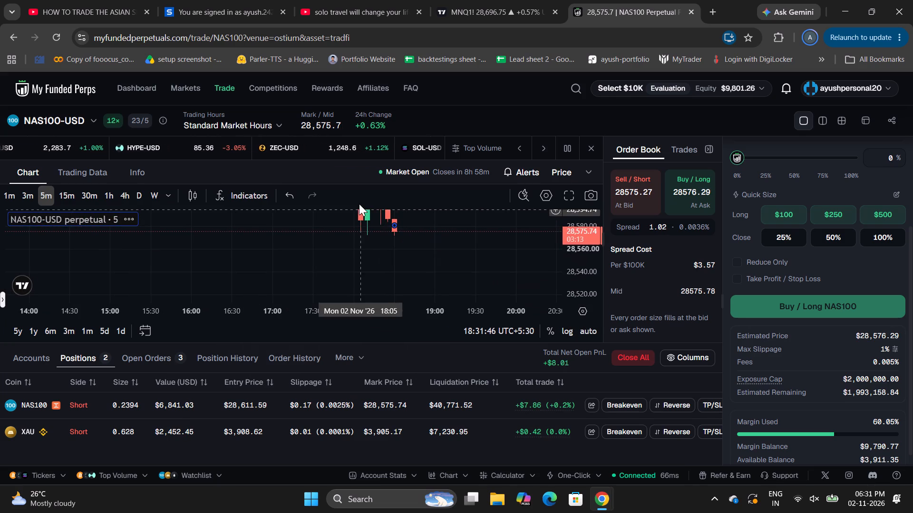
{"action": "left_click_drag", "start_coordinate": [386, 256], "coordinate": [395, 287]}
{"action": "scroll", "coordinate": [395, 287], "scroll_direction": "down", "scroll_amount": 1}
{"action": "left_click_drag", "start_coordinate": [426, 245], "coordinate": [430, 274]}
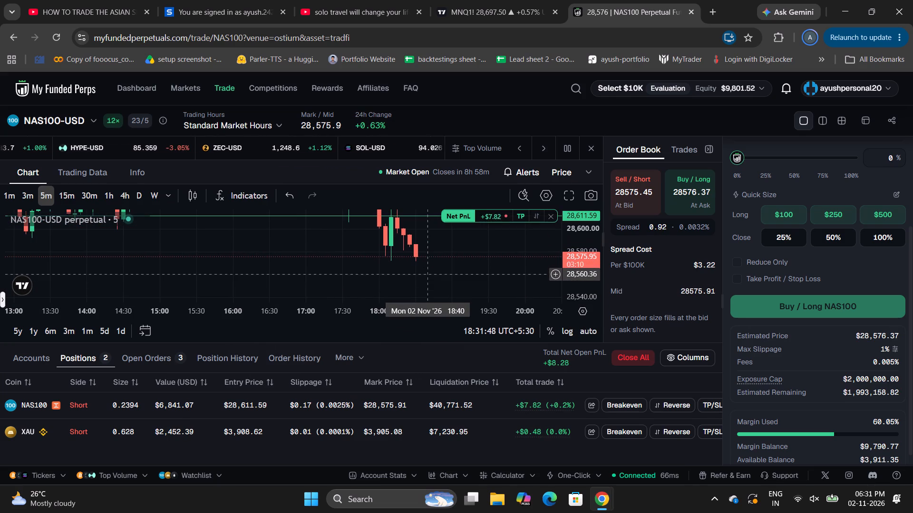
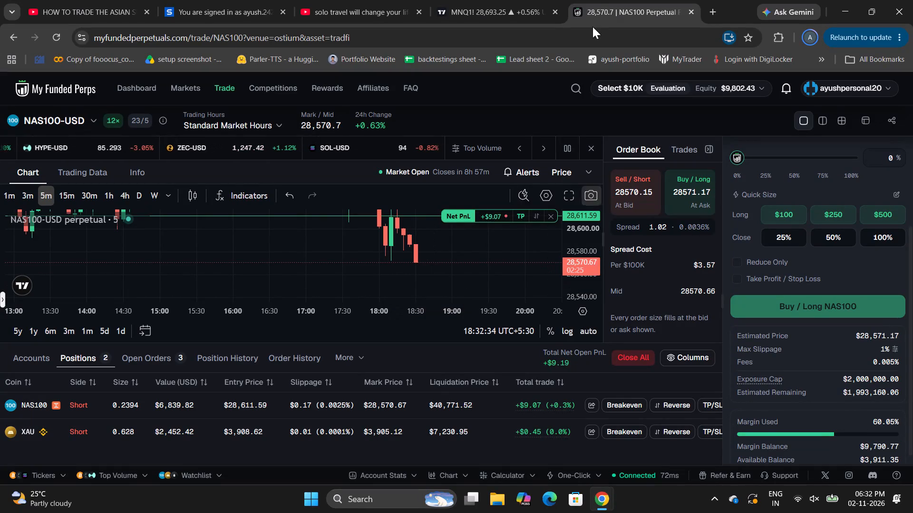
Switch to TradingView and examine the MNQ1! 5-minute chart across the current and previous sessions at a wider price range.
{"action": "left_click", "coordinate": [524, 0]}
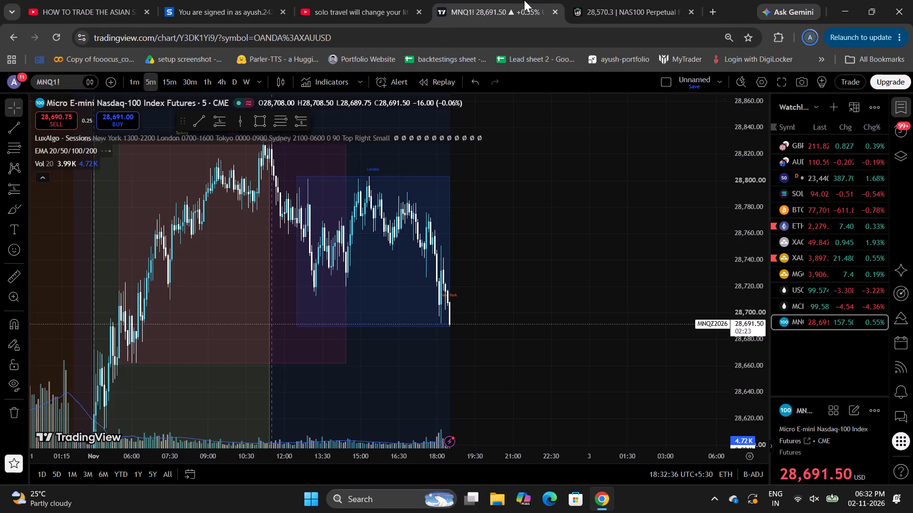
{"action": "left_click_drag", "start_coordinate": [764, 252], "coordinate": [743, 325]}
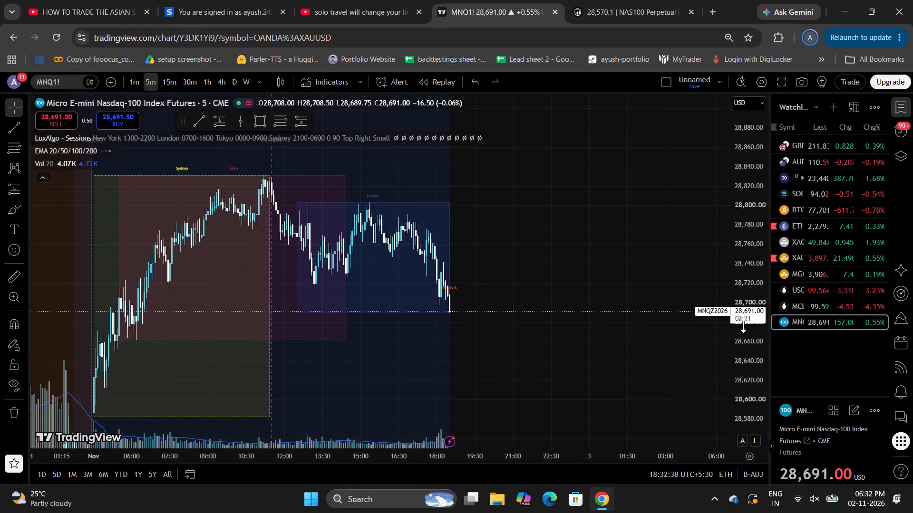
{"action": "left_click_drag", "start_coordinate": [743, 325], "coordinate": [740, 348]}
{"action": "scroll", "coordinate": [647, 349], "scroll_direction": "down", "scroll_amount": 2}
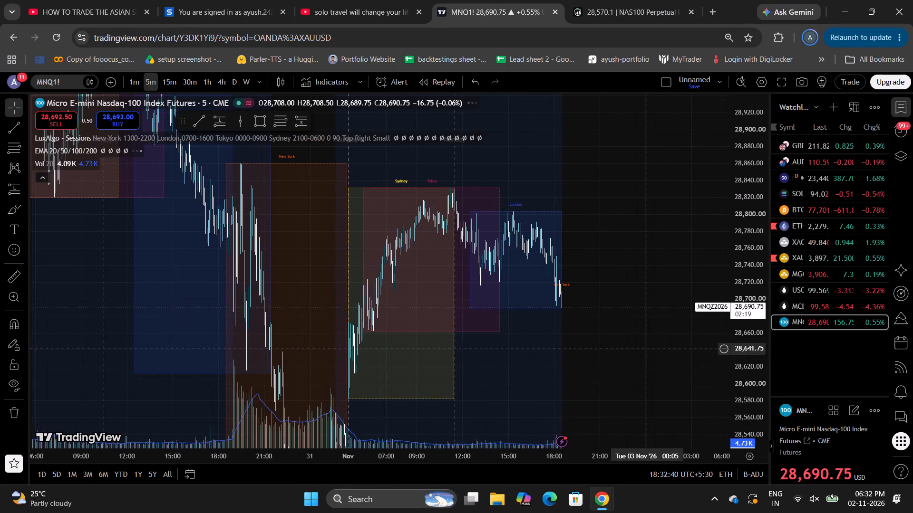
{"action": "scroll", "coordinate": [647, 349], "scroll_direction": "down", "scroll_amount": 1}
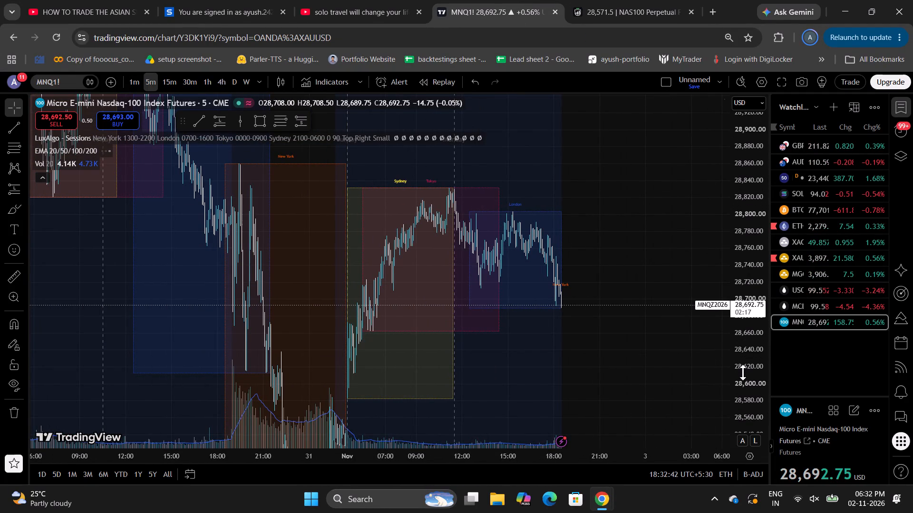
{"action": "left_click_drag", "start_coordinate": [743, 372], "coordinate": [701, 445]}
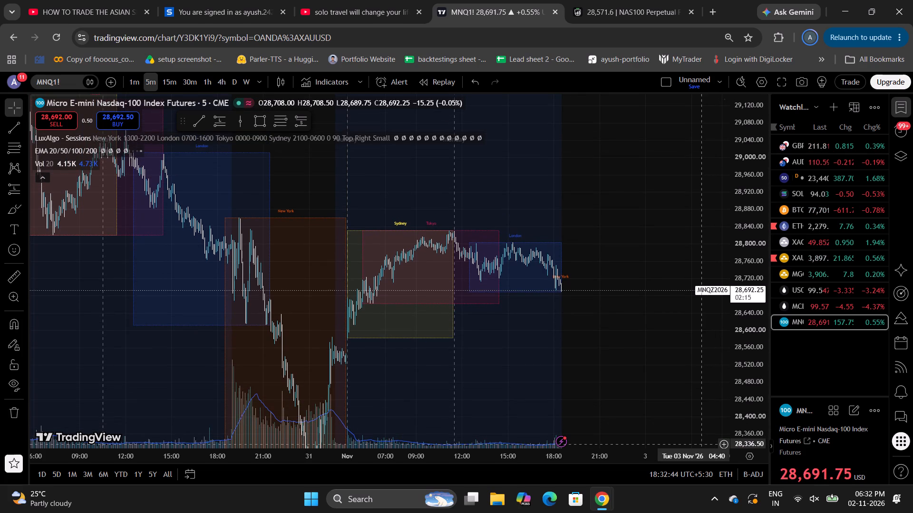
{"action": "left_click_drag", "start_coordinate": [701, 445], "coordinate": [677, 446]}
{"action": "left_click_drag", "start_coordinate": [651, 421], "coordinate": [632, 372]}
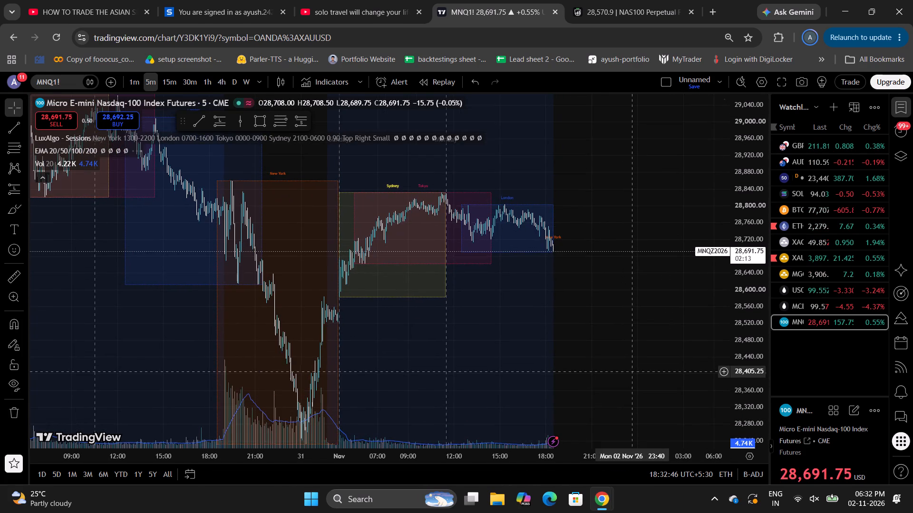
{"action": "left_click_drag", "start_coordinate": [632, 372], "coordinate": [632, 373]}
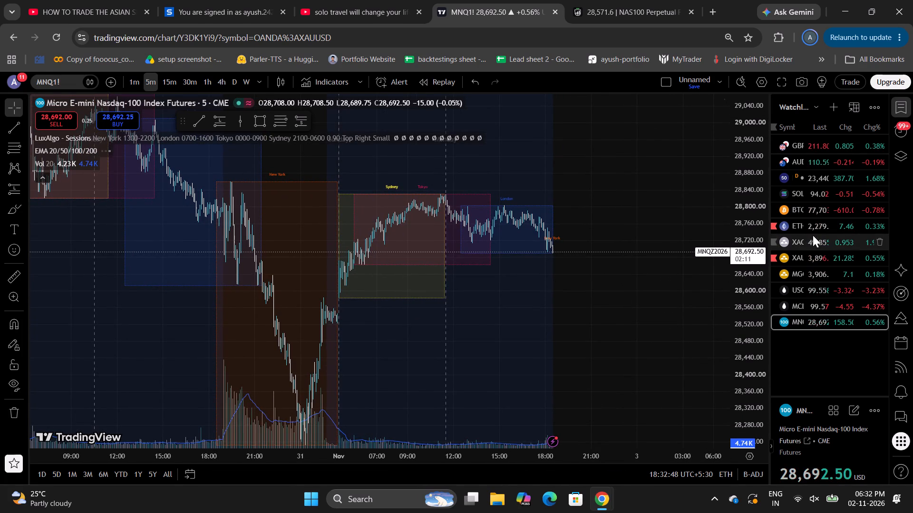
Open the XAUUSD chart from the watchlist and examine the 5-minute price action across today's sessions and the preceding drop.
{"action": "left_click", "coordinate": [841, 256]}
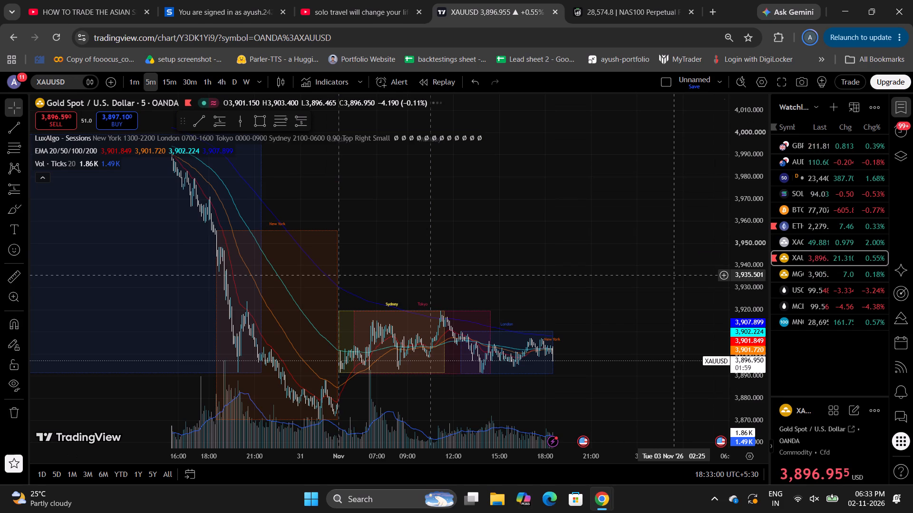
{"action": "scroll", "coordinate": [674, 275], "scroll_direction": "up", "scroll_amount": 4}
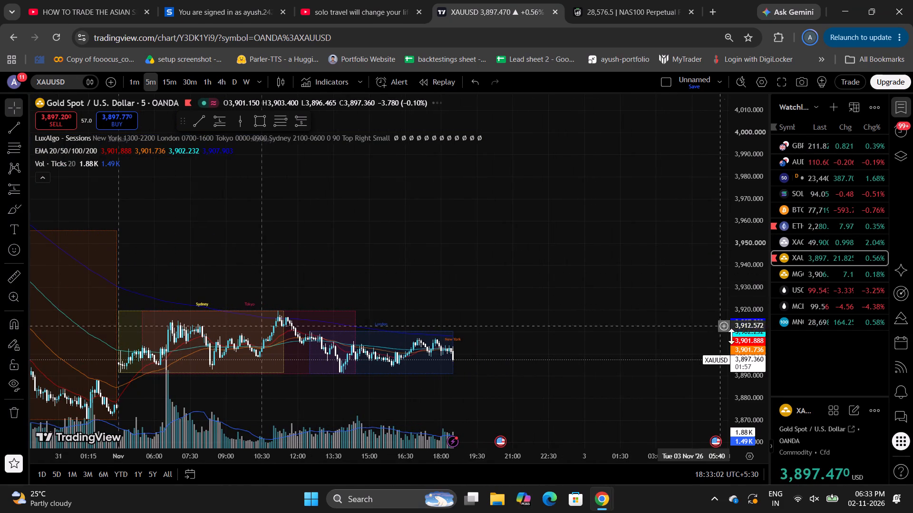
{"action": "left_click_drag", "start_coordinate": [760, 352], "coordinate": [749, 275]}
{"action": "left_click_drag", "start_coordinate": [571, 370], "coordinate": [579, 224]}
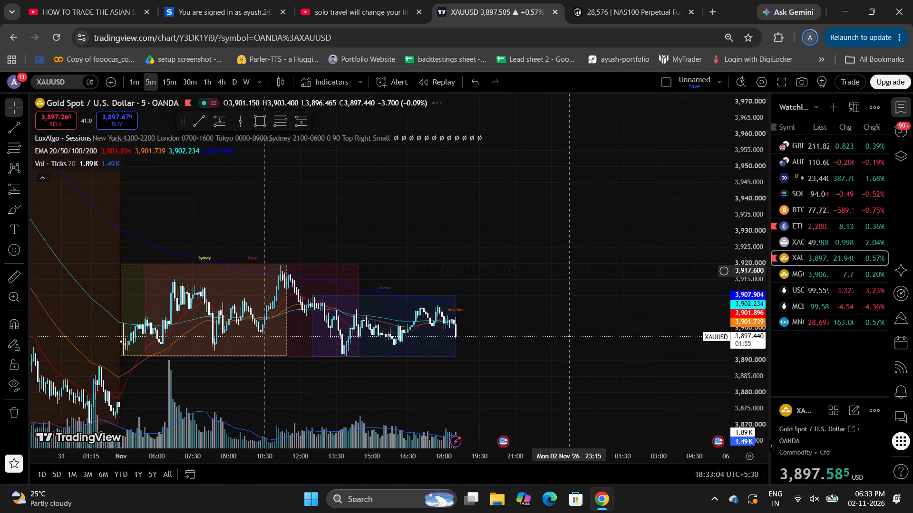
{"action": "left_click_drag", "start_coordinate": [579, 224], "coordinate": [584, 182]}
{"action": "scroll", "coordinate": [584, 182], "scroll_direction": "down", "scroll_amount": 2}
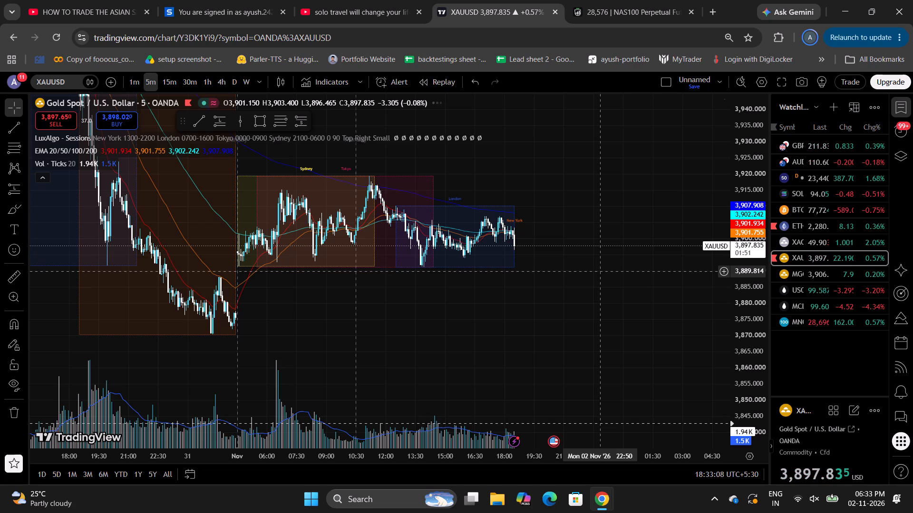
Switch to My Funded Perps, open the XAU-USD chart from its position and examine recent candles against the short's entry and stop-loss.
{"action": "left_click", "coordinate": [589, 0]}
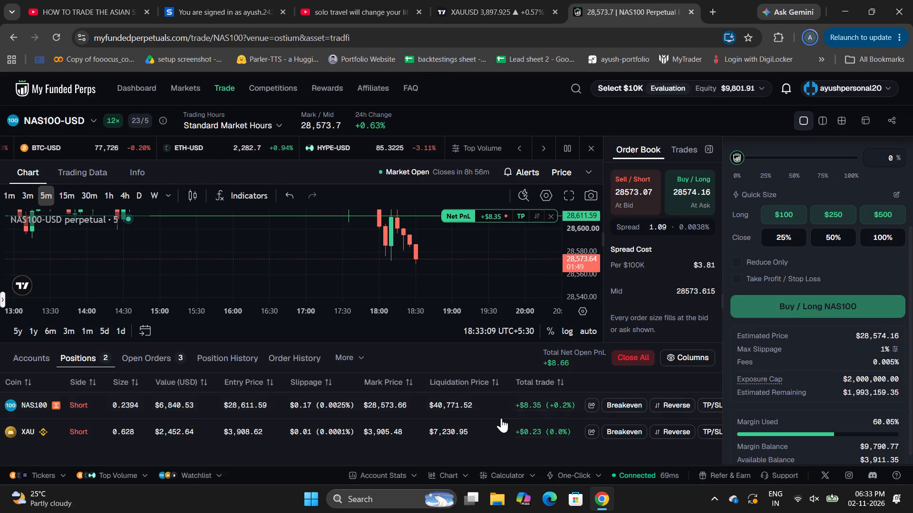
{"action": "left_click", "coordinate": [476, 442]}
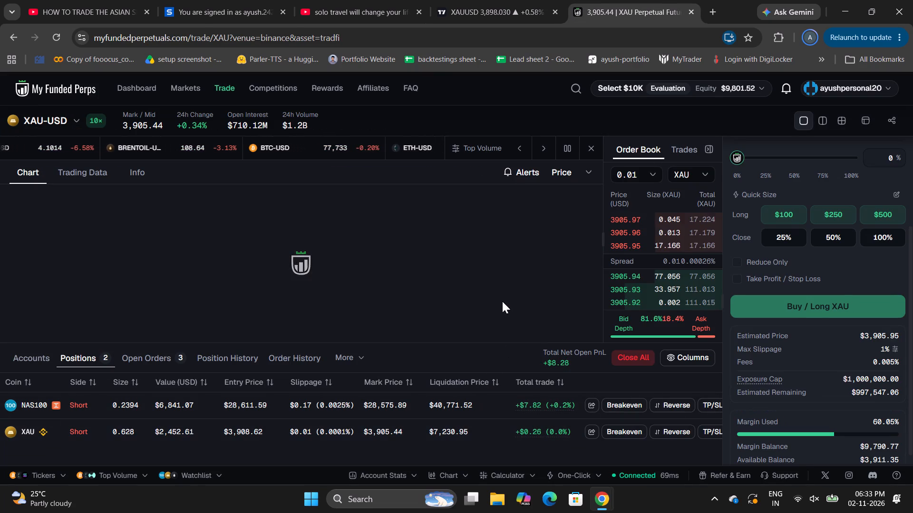
{"action": "left_click_drag", "start_coordinate": [496, 298], "coordinate": [476, 267]}
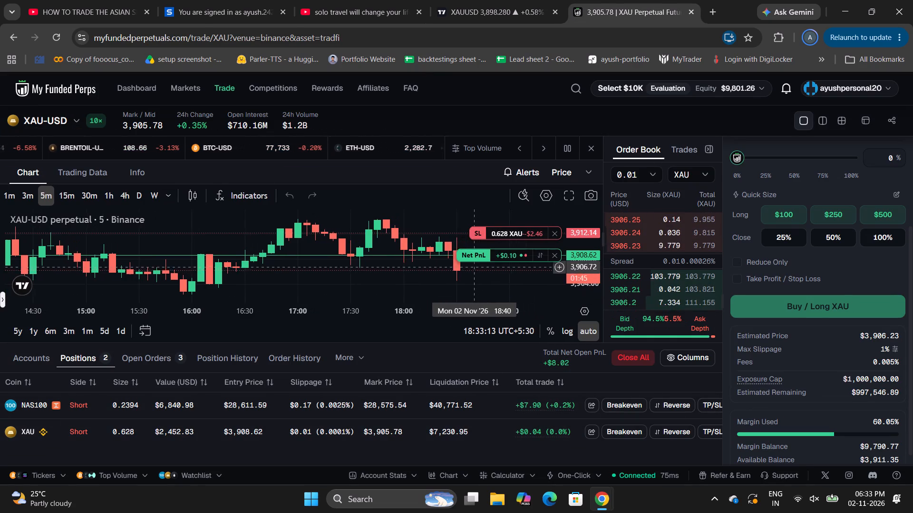
{"action": "left_click_drag", "start_coordinate": [476, 267], "coordinate": [475, 267]}
{"action": "scroll", "coordinate": [475, 267], "scroll_direction": "down", "scroll_amount": 7}
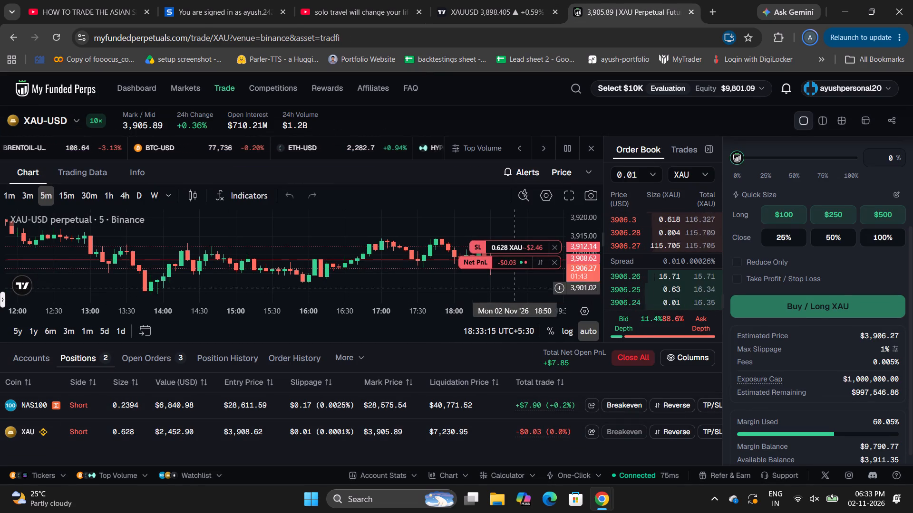
Return to TradingView, open the MNQ1! chart from the watchlist and examine the latest 5-minute candles and the price area below them.
{"action": "left_click", "coordinate": [507, 0]}
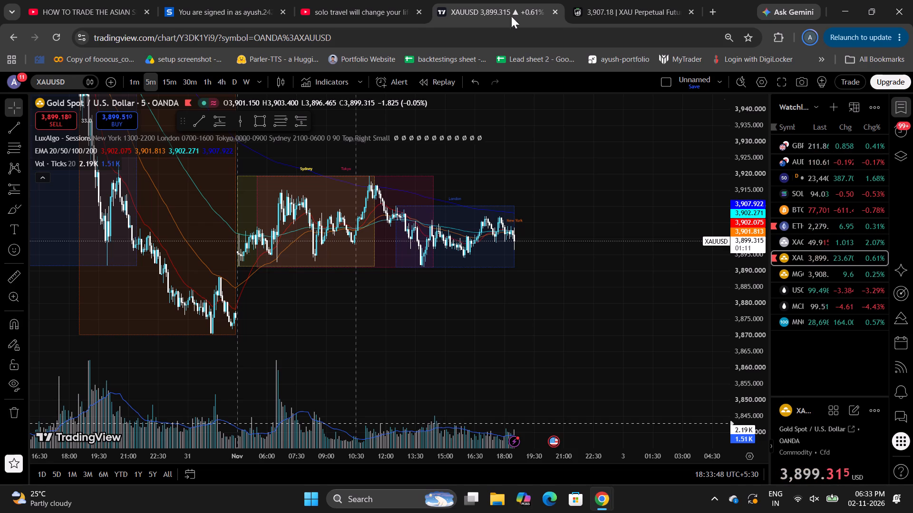
{"action": "left_click", "coordinate": [813, 321]}
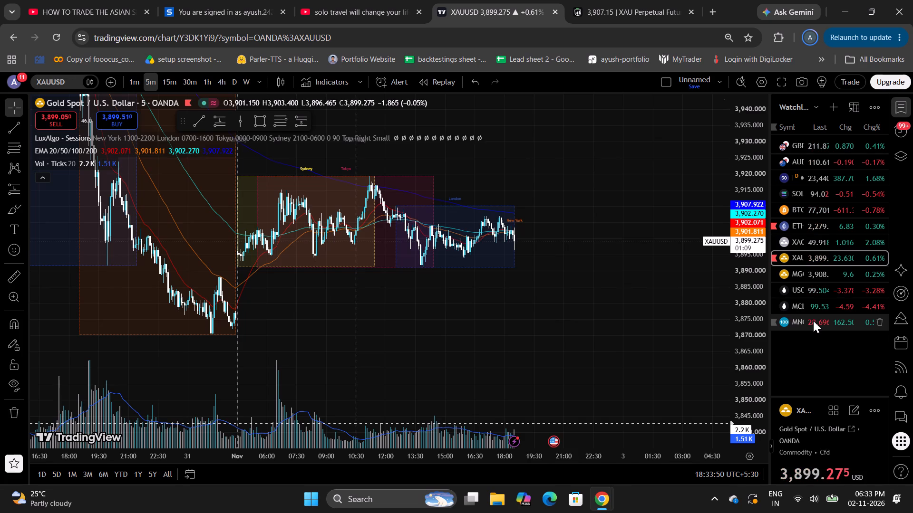
{"action": "left_click_drag", "start_coordinate": [631, 315], "coordinate": [633, 331]}
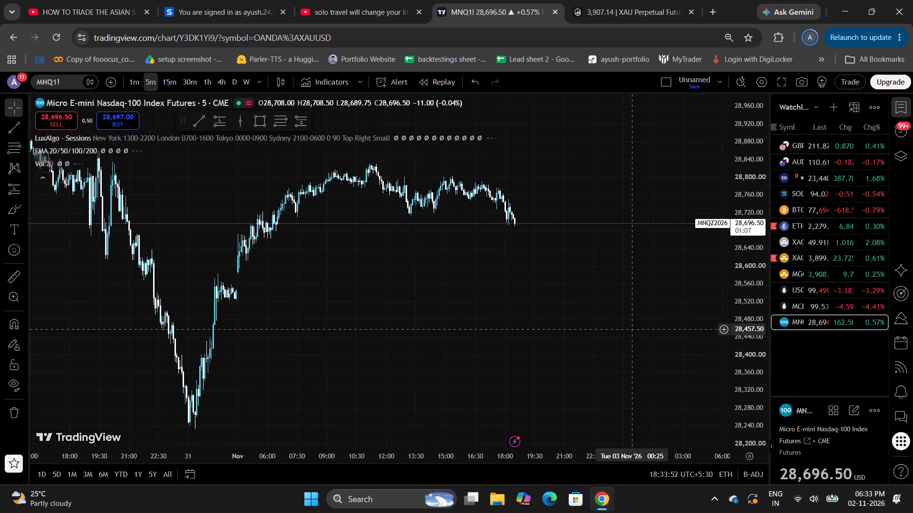
{"action": "left_click_drag", "start_coordinate": [633, 331], "coordinate": [639, 343]}
{"action": "left_click_drag", "start_coordinate": [639, 343], "coordinate": [641, 350]}
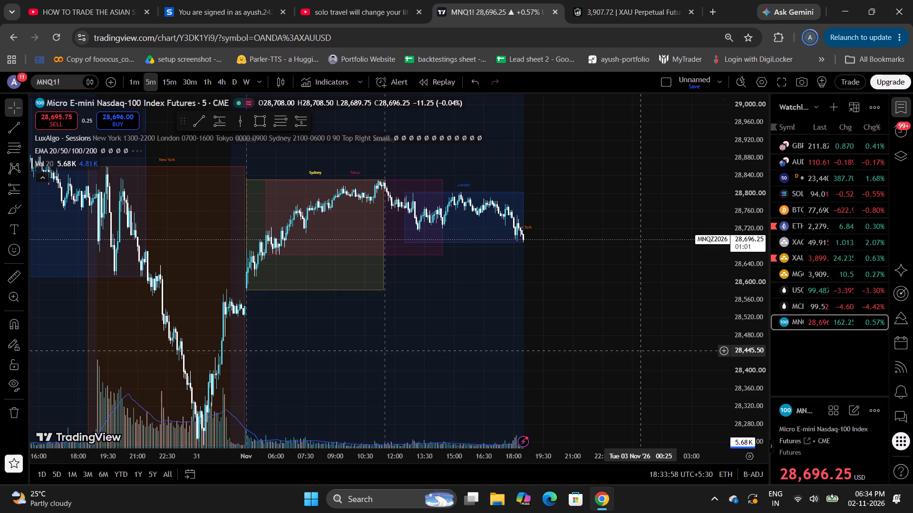
{"action": "left_click", "coordinate": [641, 351]}
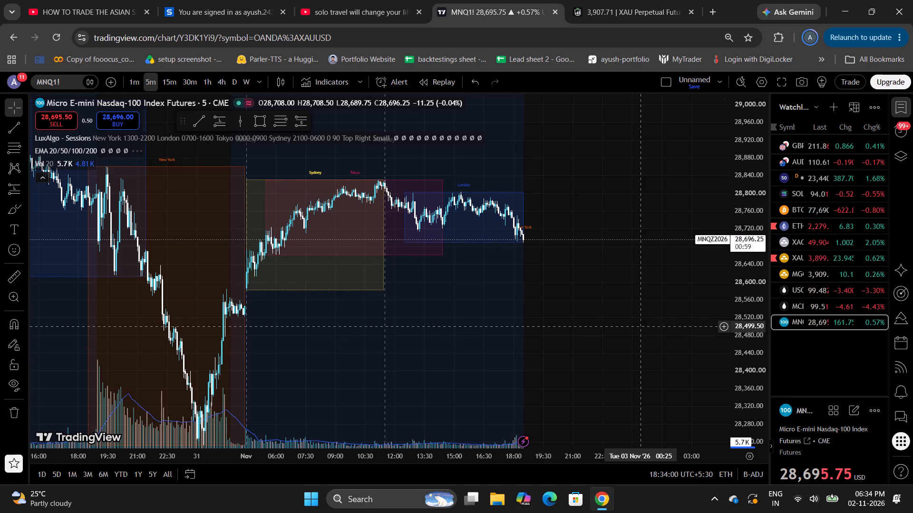